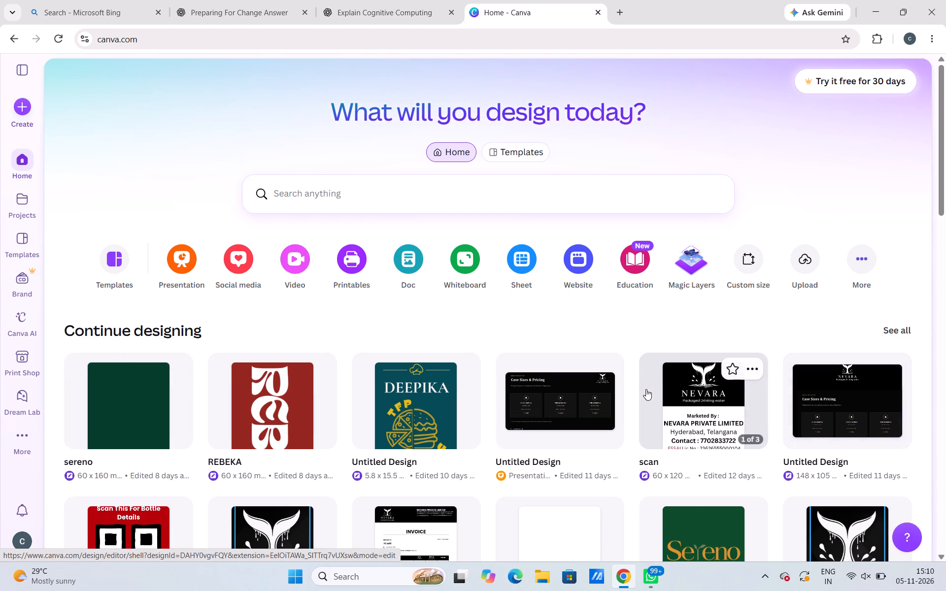
scroll(646, 389, "down", 3)
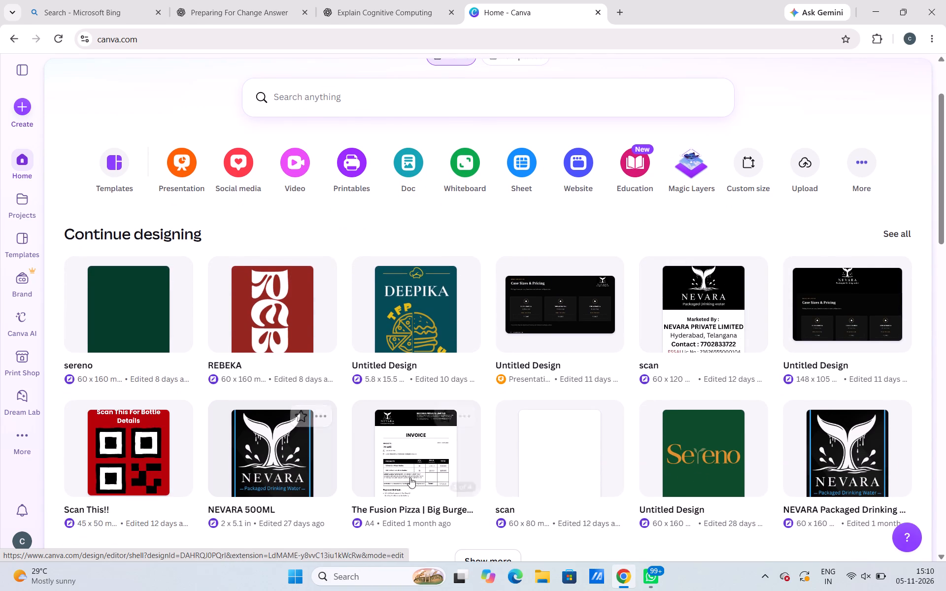
left_click(808, 440)
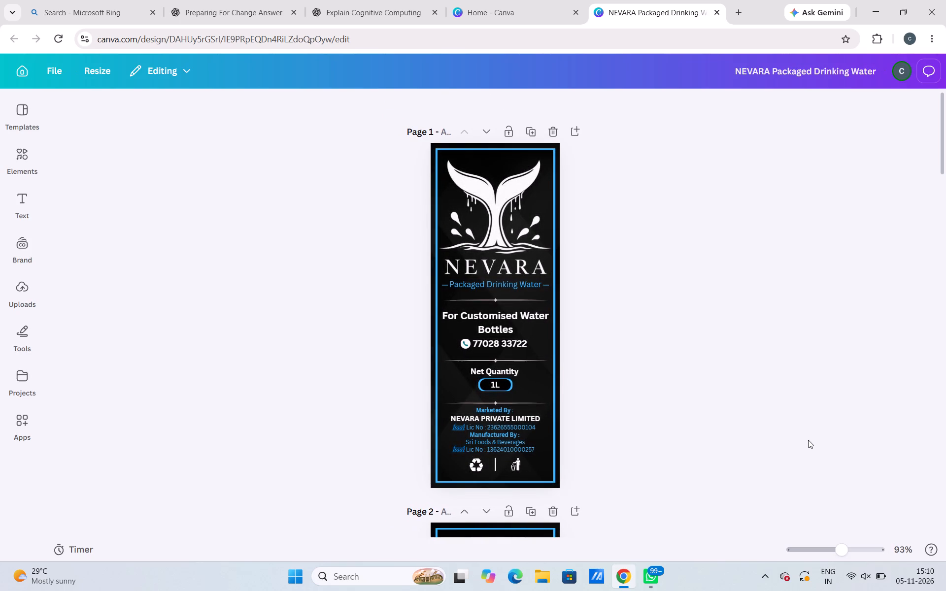
Look through the pages of the NEVARA design to compare the water bottle label versions.
scroll(808, 440, "down", 11)
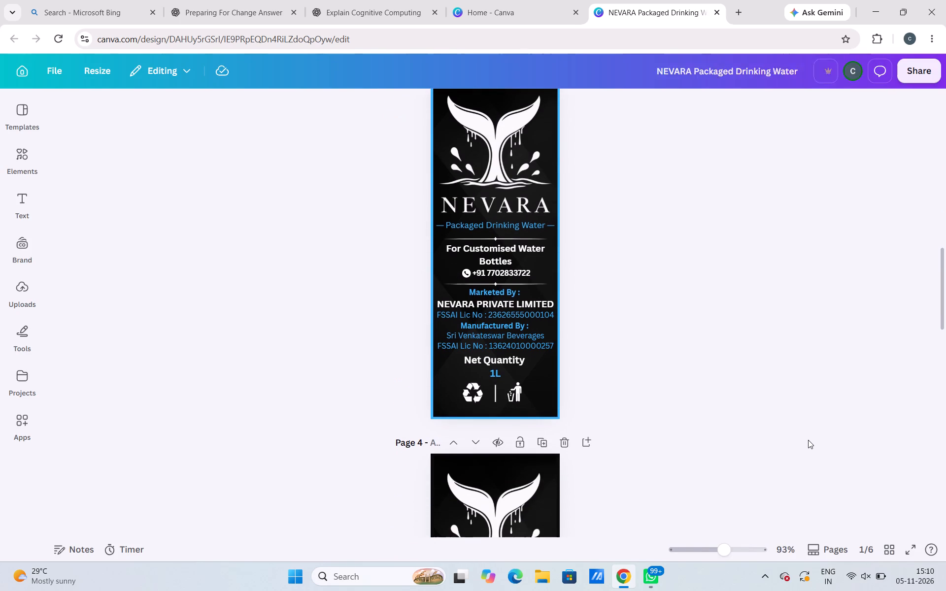
scroll(808, 440, "down", 15)
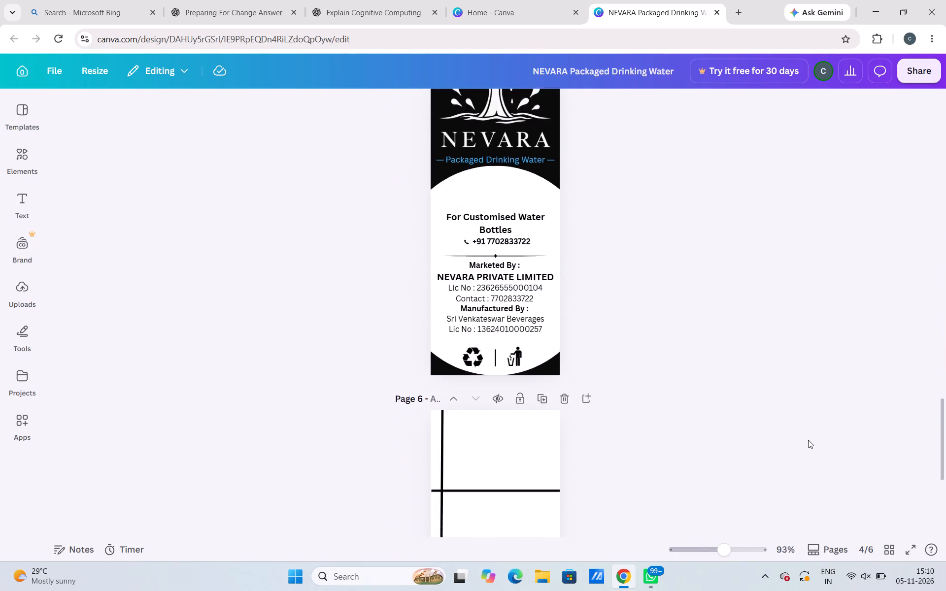
scroll(808, 440, "down", 6)
scroll(808, 440, "up", 11)
scroll(808, 440, "up", 11)
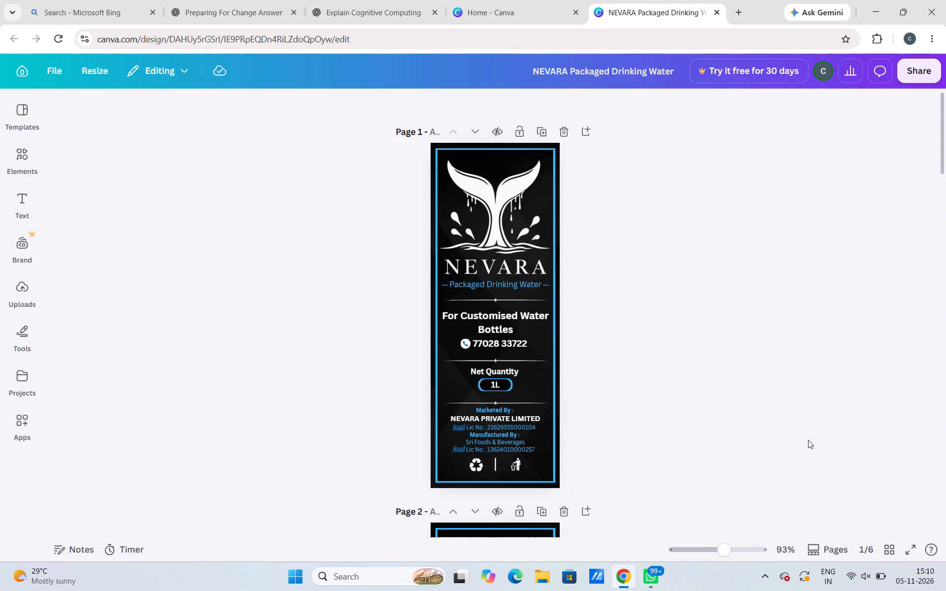
scroll(808, 440, "down", 2)
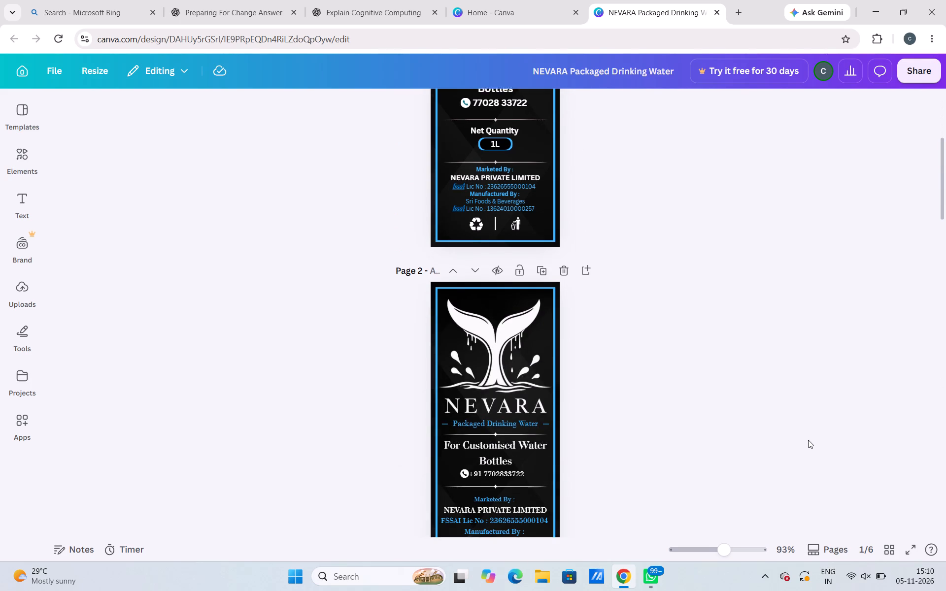
scroll(808, 440, "down", 4)
scroll(808, 440, "up", 7)
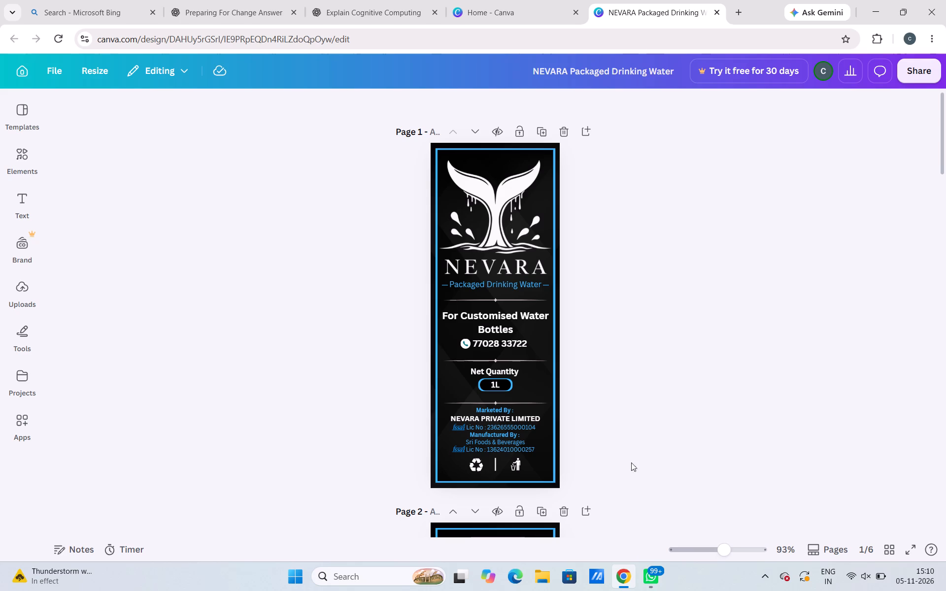
Copy the grouped 1L label artwork on page 1 of the NEVARA design.
left_click(441, 234)
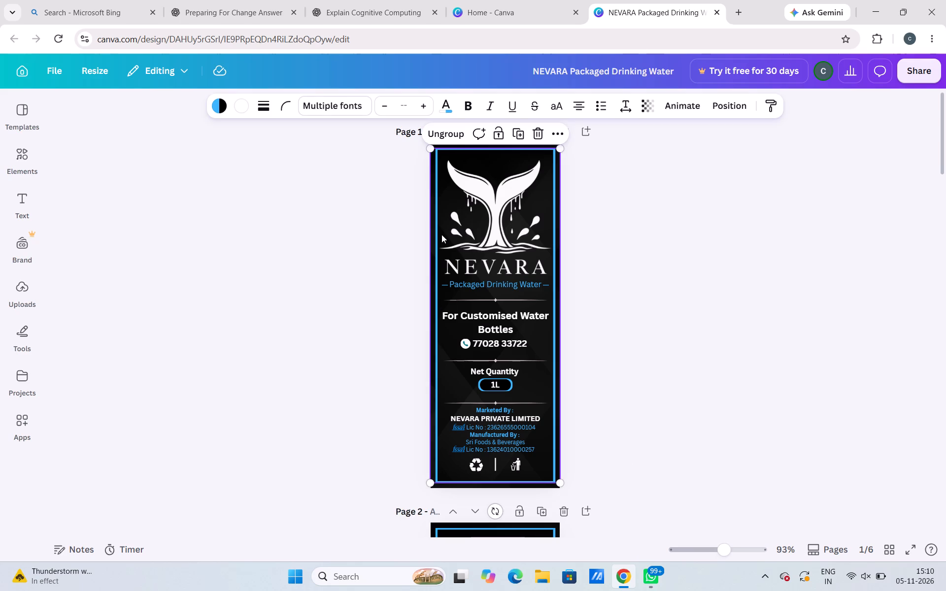
key("ctrl+c")
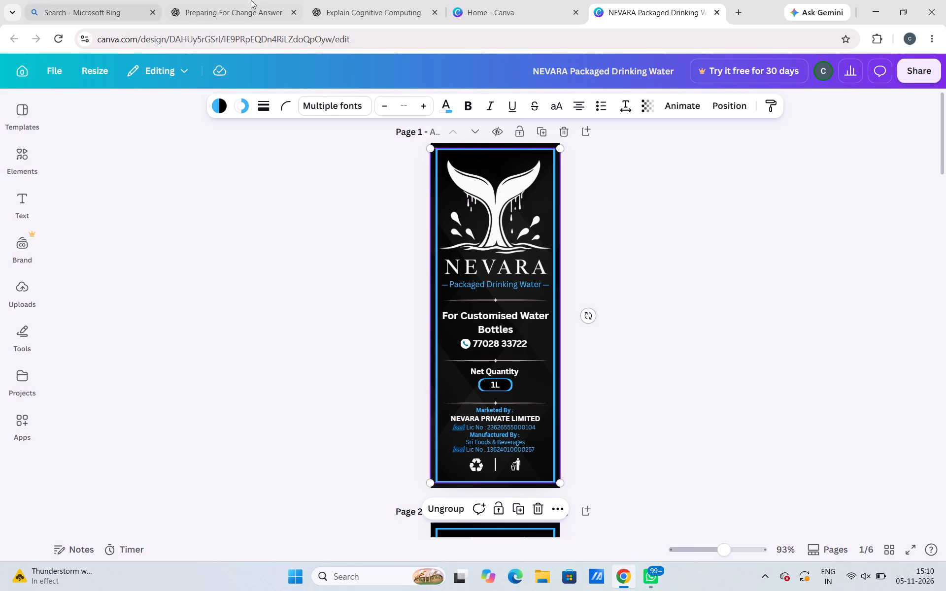
Create a new custom-size design from the Canva home page, 60 mm wide and 160 mm high.
left_click(462, 0)
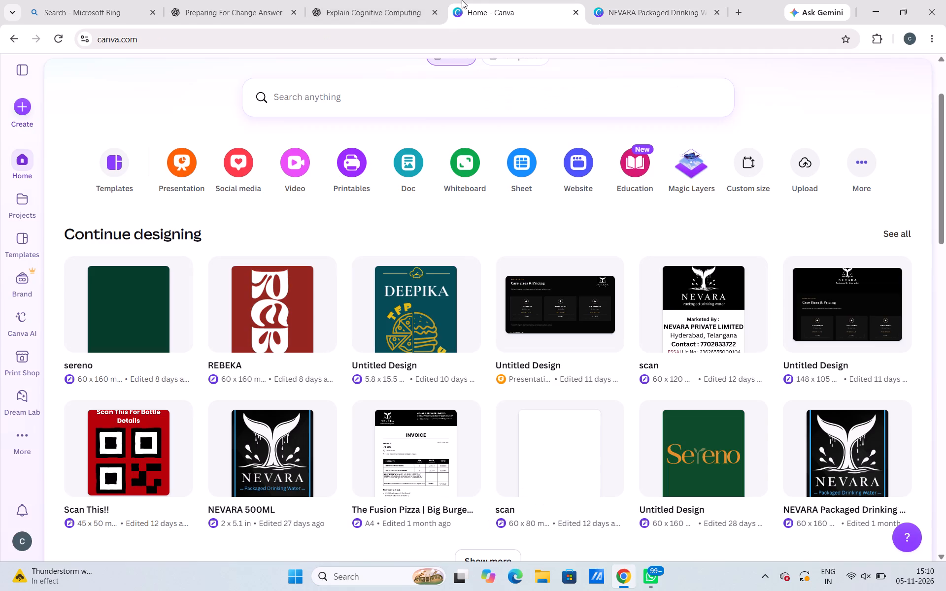
left_click(24, 109)
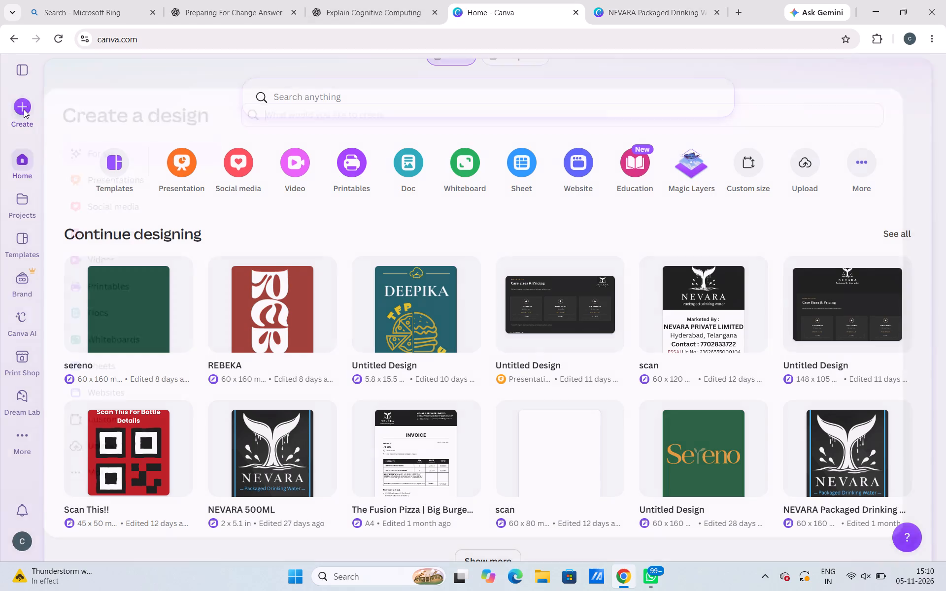
left_click(137, 413)
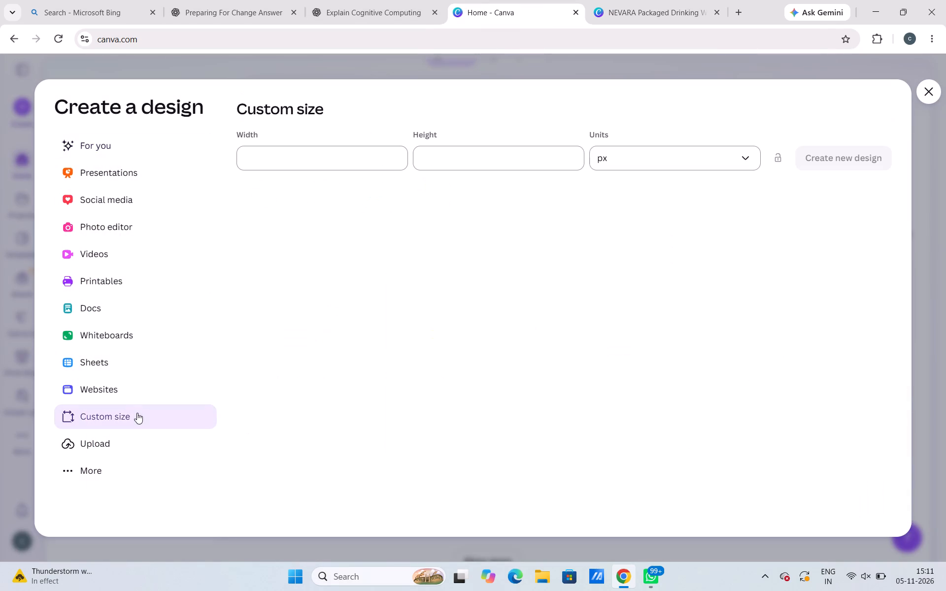
left_click(695, 153)
left_click(671, 233)
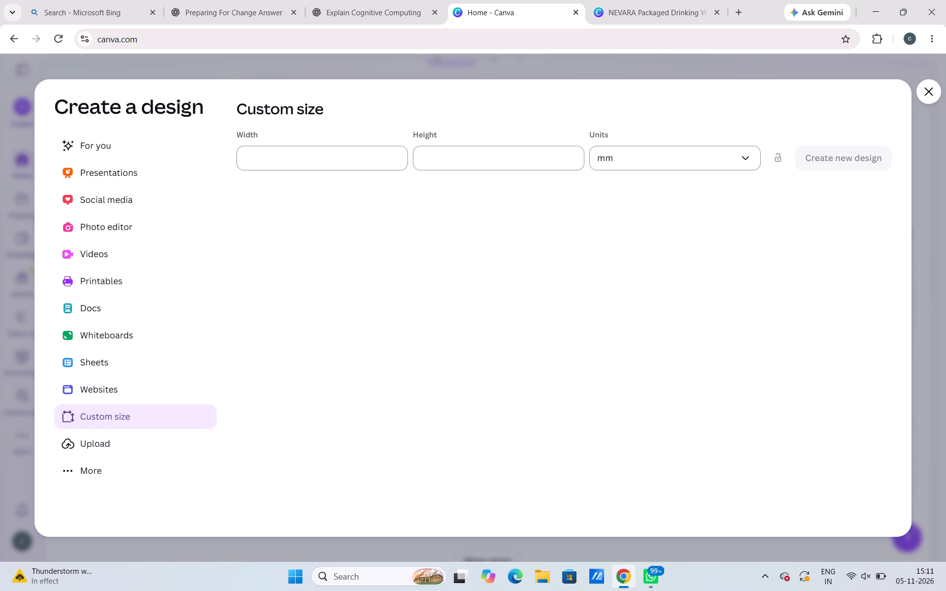
left_click(356, 155)
key("Right")
key("Insert")
key("Right")
key("Insert")
type("60")
left_click(501, 150)
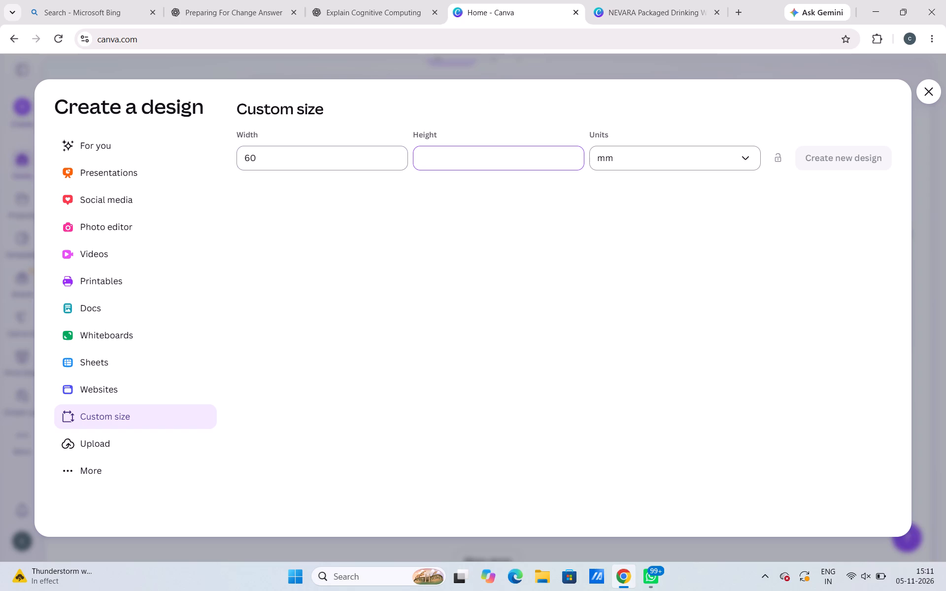
type("160")
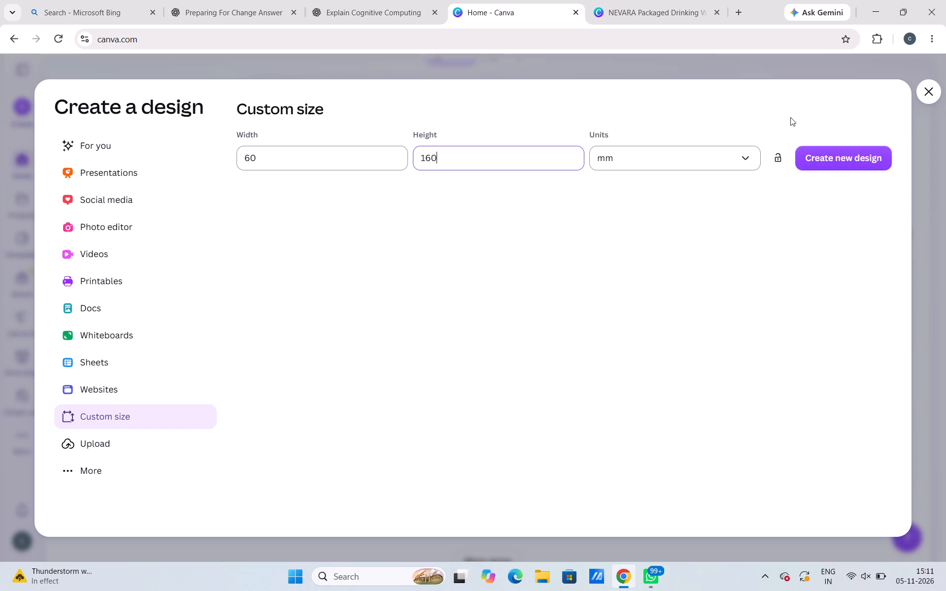
left_click(813, 153)
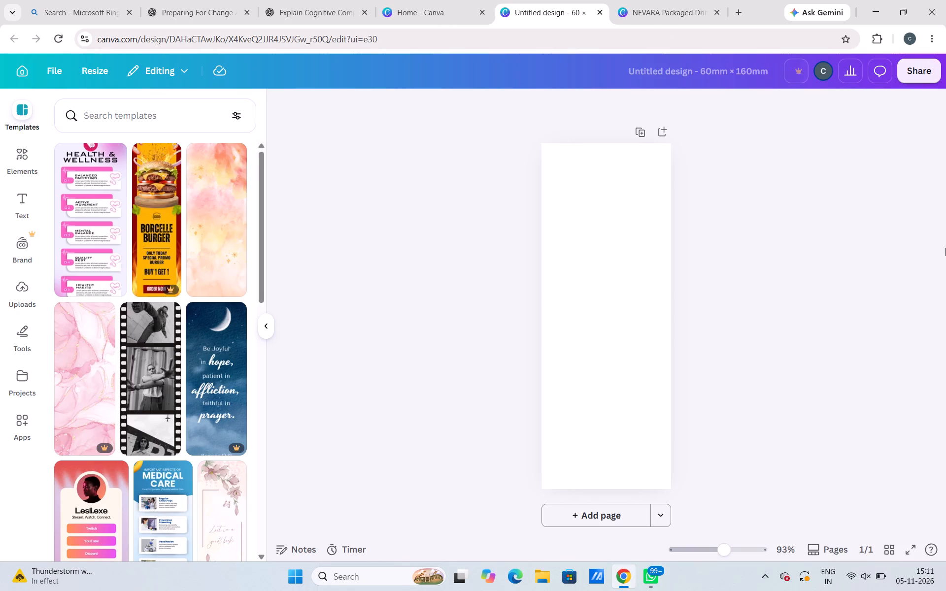
Paste the copied NEVARA label onto the blank page of the new design.
left_click(645, 297)
key("ctrl+v")
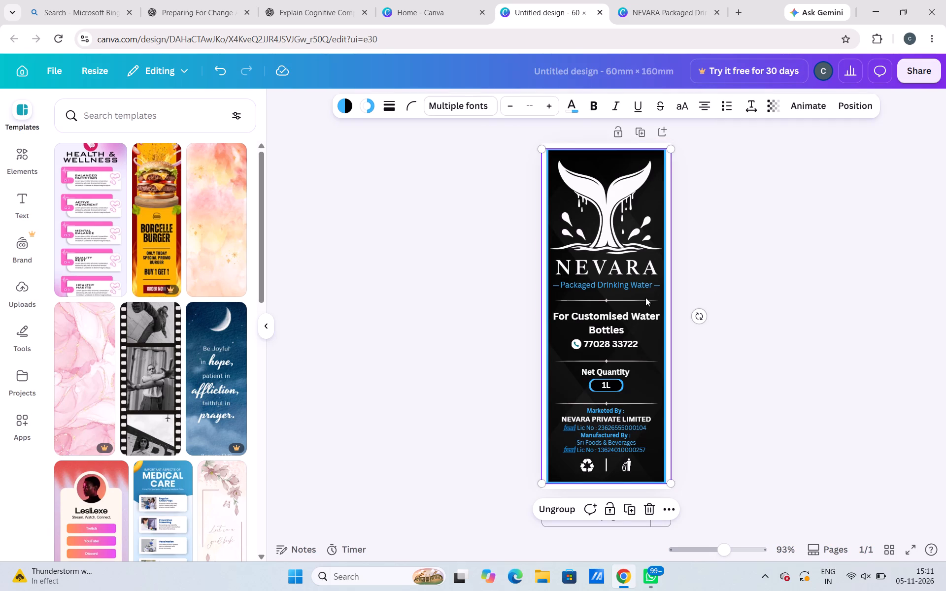
left_click(750, 335)
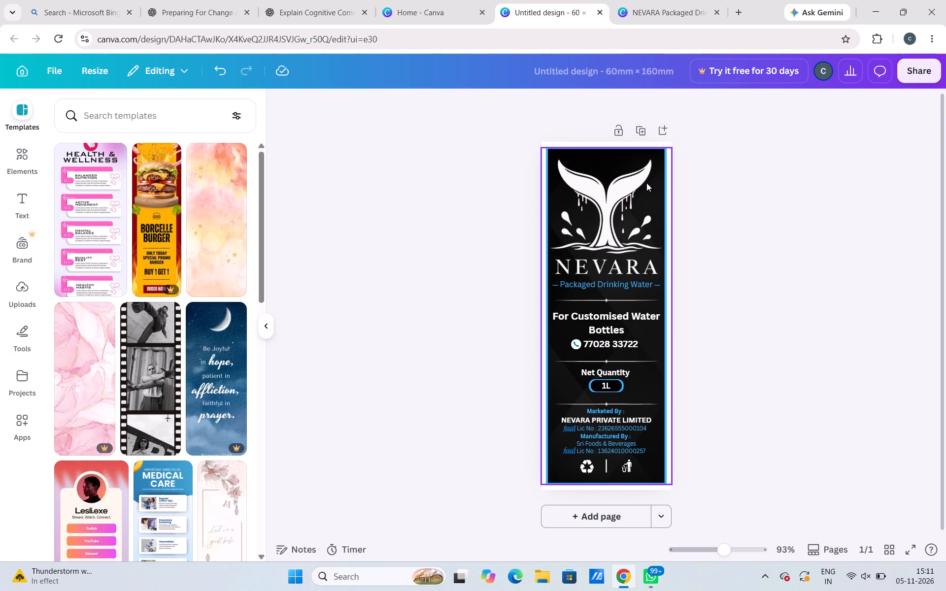
Duplicate the page containing the pasted label.
left_click(646, 128)
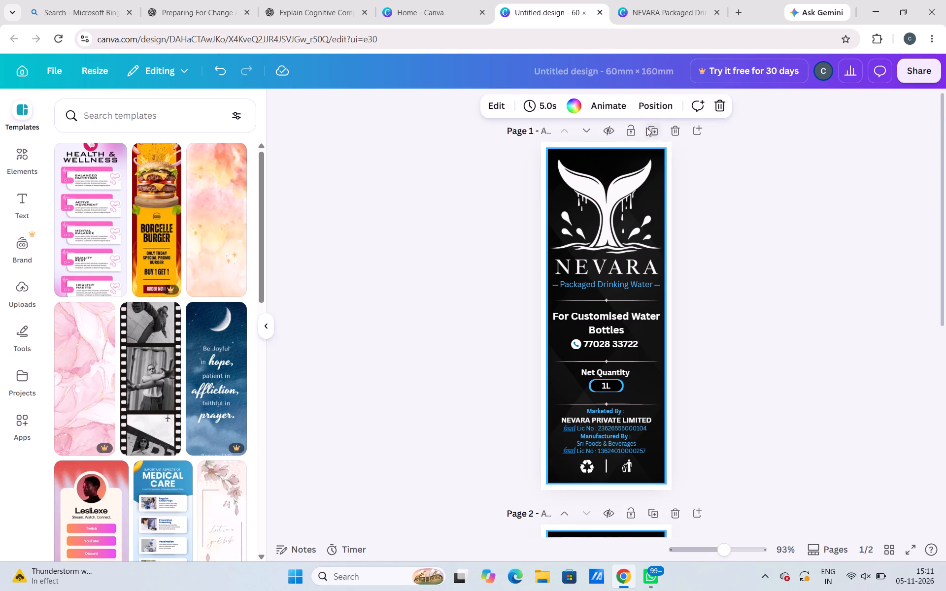
scroll(693, 330, "up", 6)
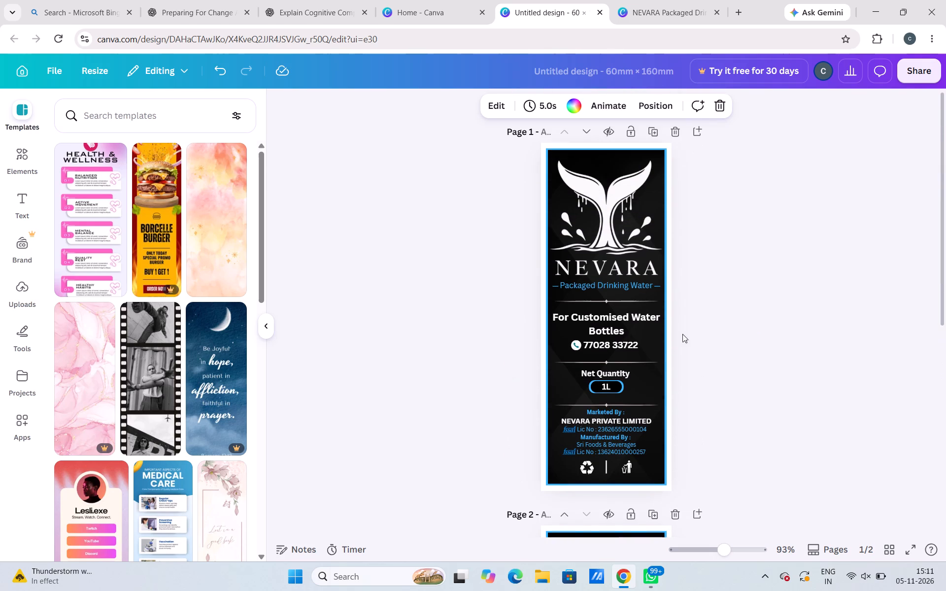
Delete the whale-tail logo, the NEVARA name and the "Packaged Drinking Water" tagline from the label on page 1.
left_click(602, 292)
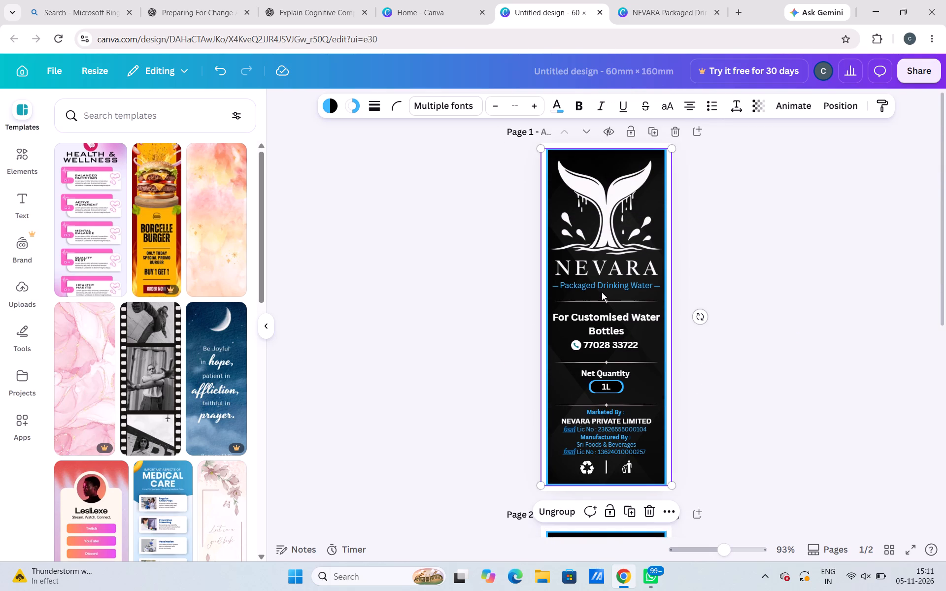
left_click(619, 221)
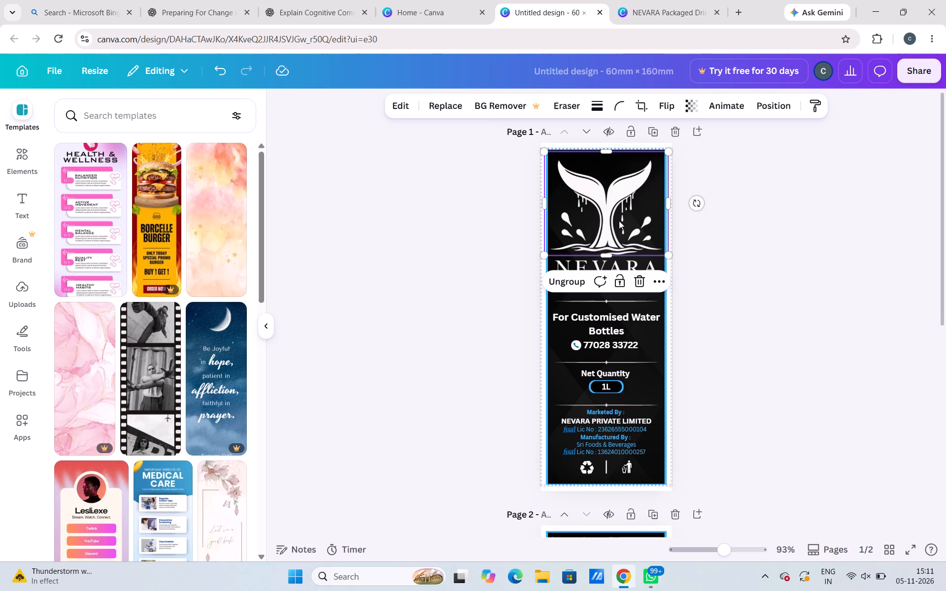
key("BackSpace")
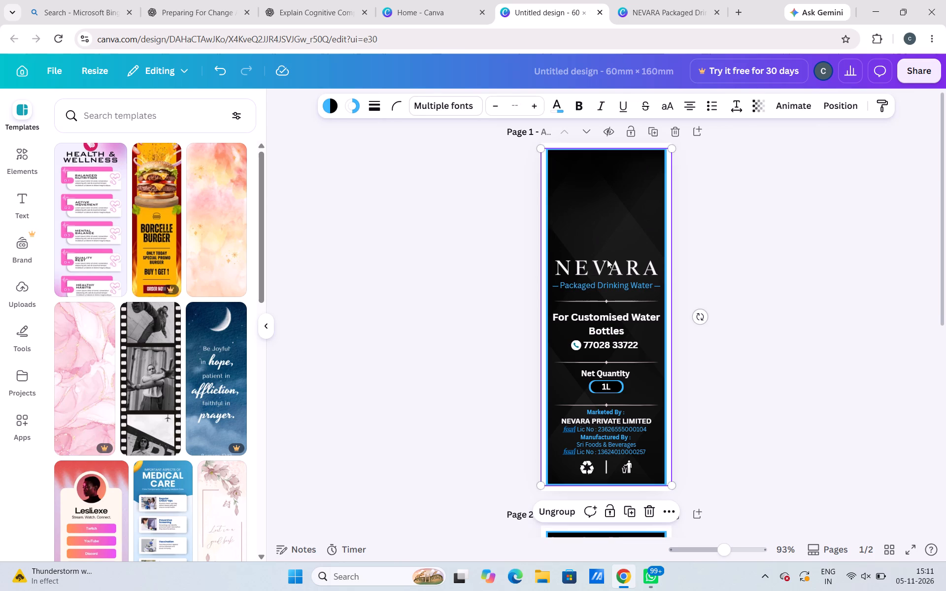
left_click(604, 266)
key("BackSpace")
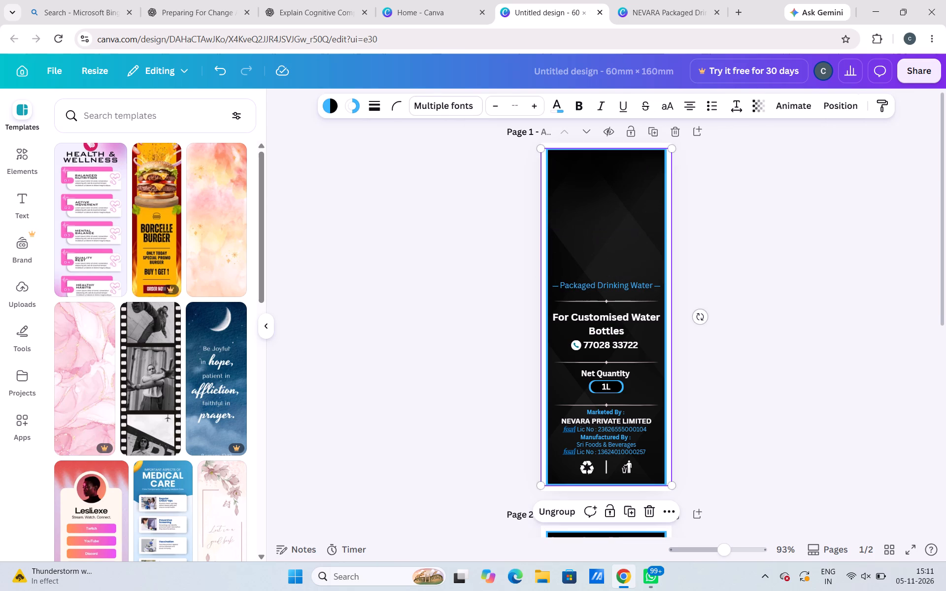
left_click(620, 280)
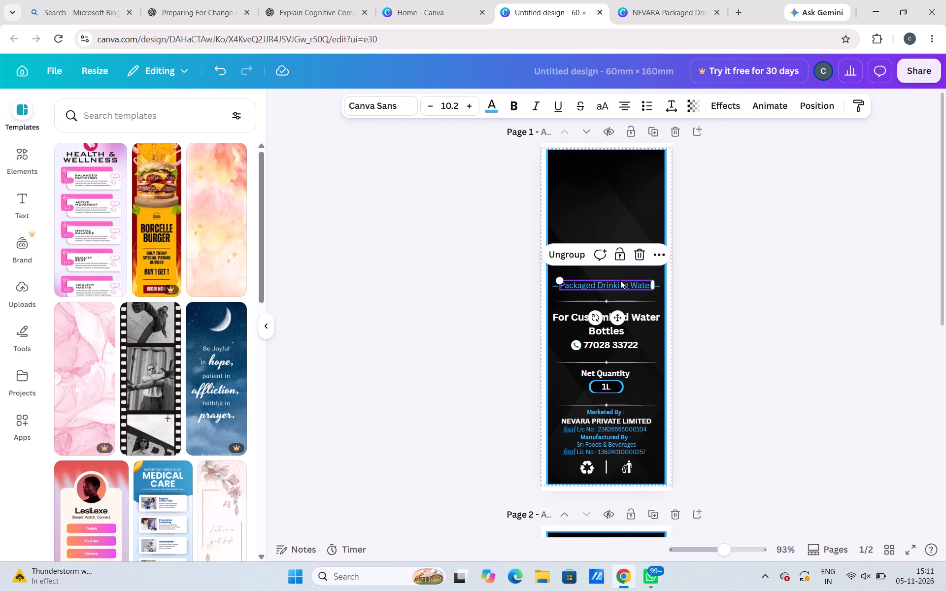
key("BackSpace")
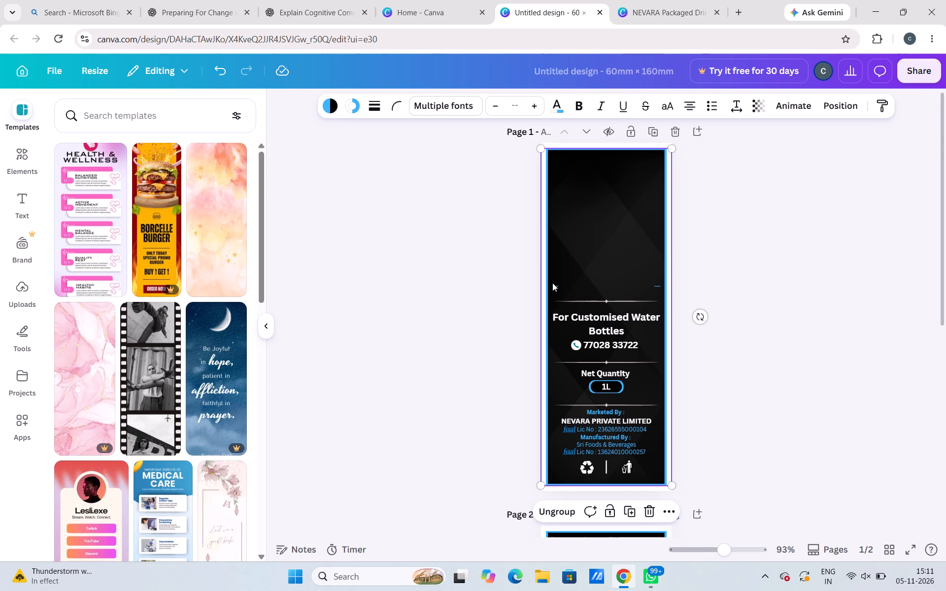
Ungroup the remaining label elements on page 1.
left_click(552, 283)
left_click(574, 515)
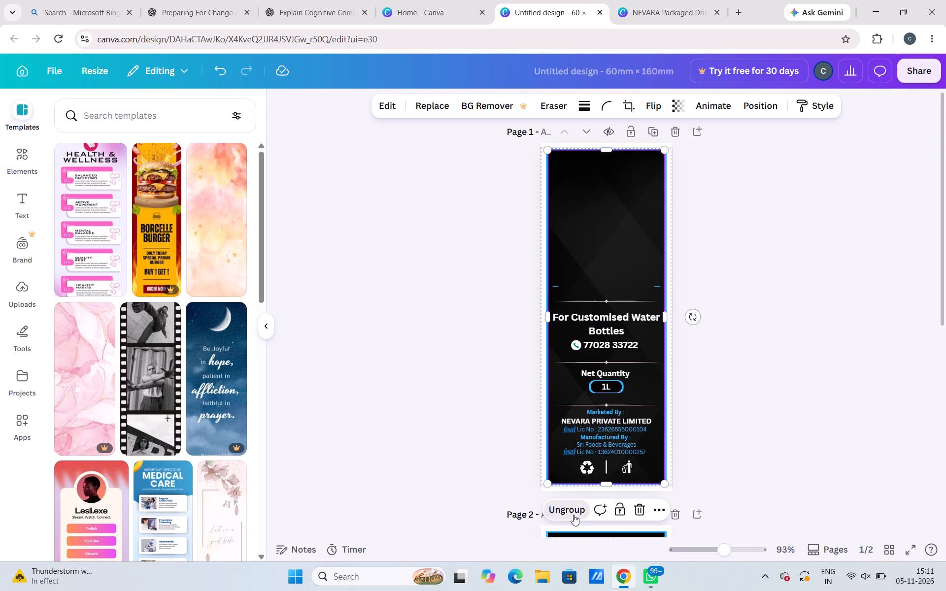
left_click(493, 332)
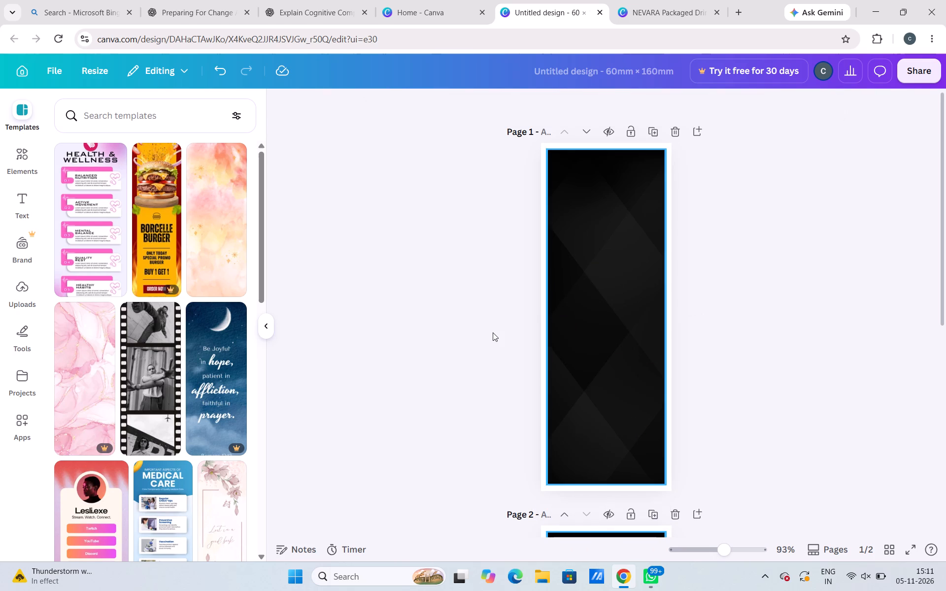
key("Escape")
left_click(569, 329)
left_click(569, 329)
Undo the removal of the remaining text, dividers and symbols from the label on page 1.
key("ctrl+z")
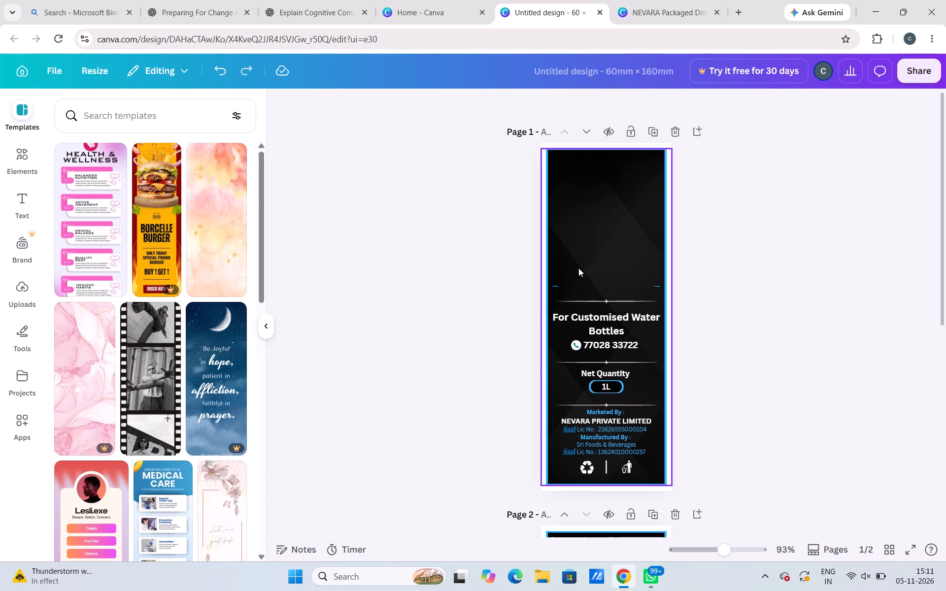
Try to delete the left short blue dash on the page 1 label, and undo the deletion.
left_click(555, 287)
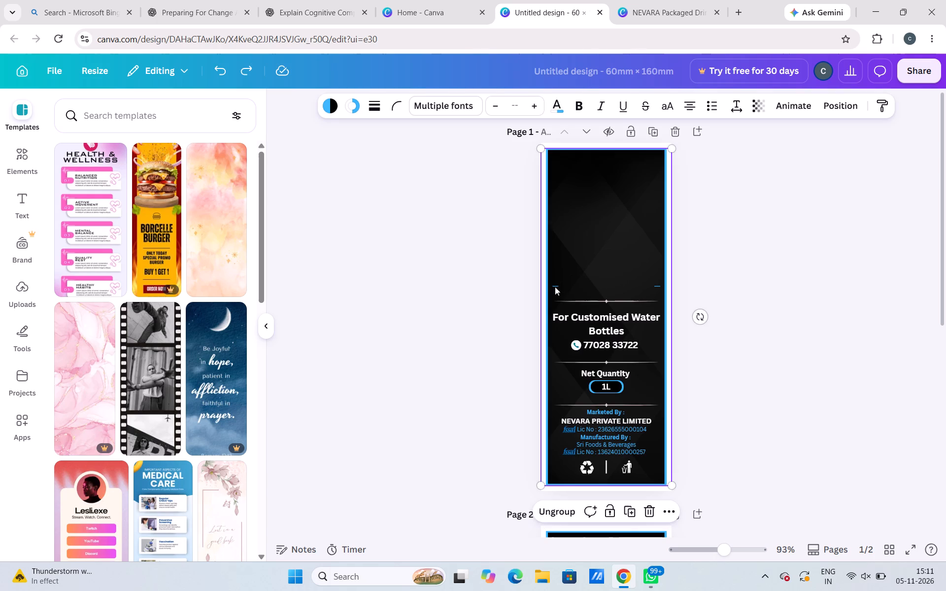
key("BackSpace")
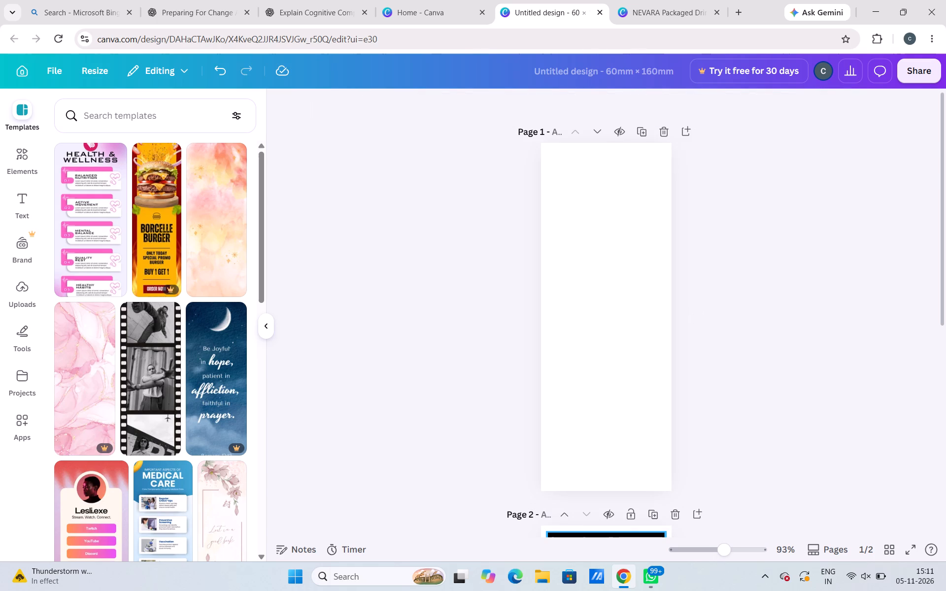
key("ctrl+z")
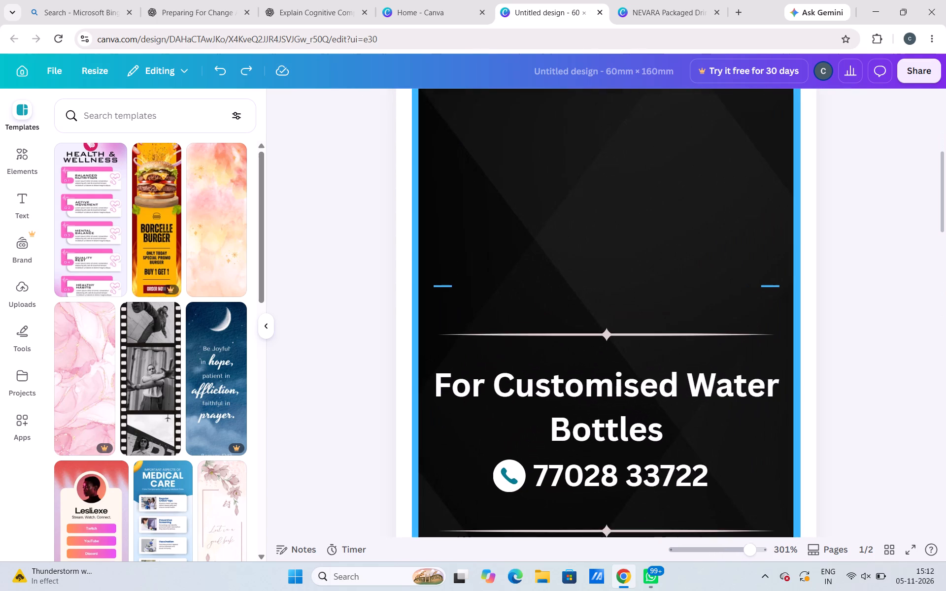
Delete only the left short blue dash above the first divider on the page 1 label.
double_click(441, 287)
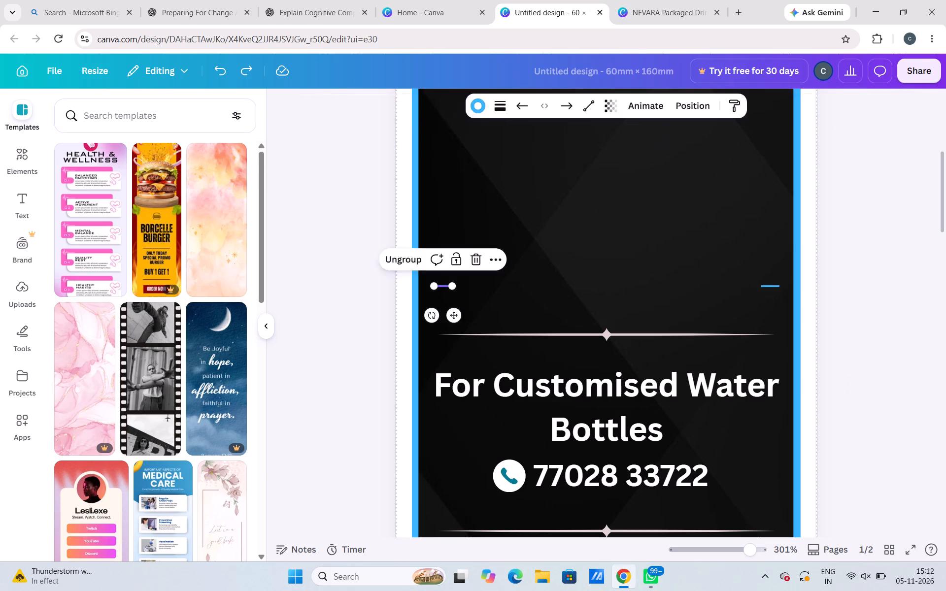
key("BackSpace")
key("Escape")
key("grave")
key("Escape")
key("Escape")
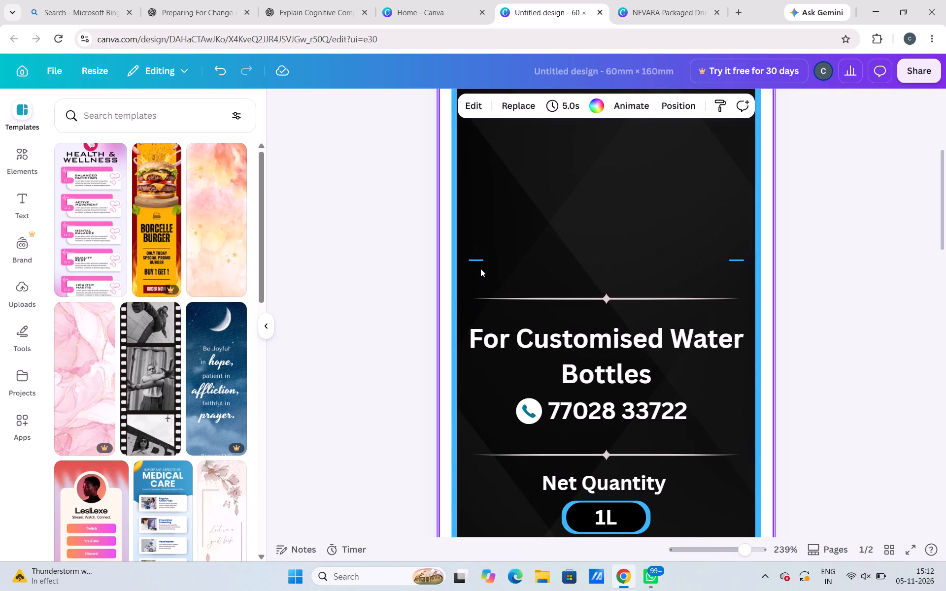
left_click(479, 261)
left_click(479, 261)
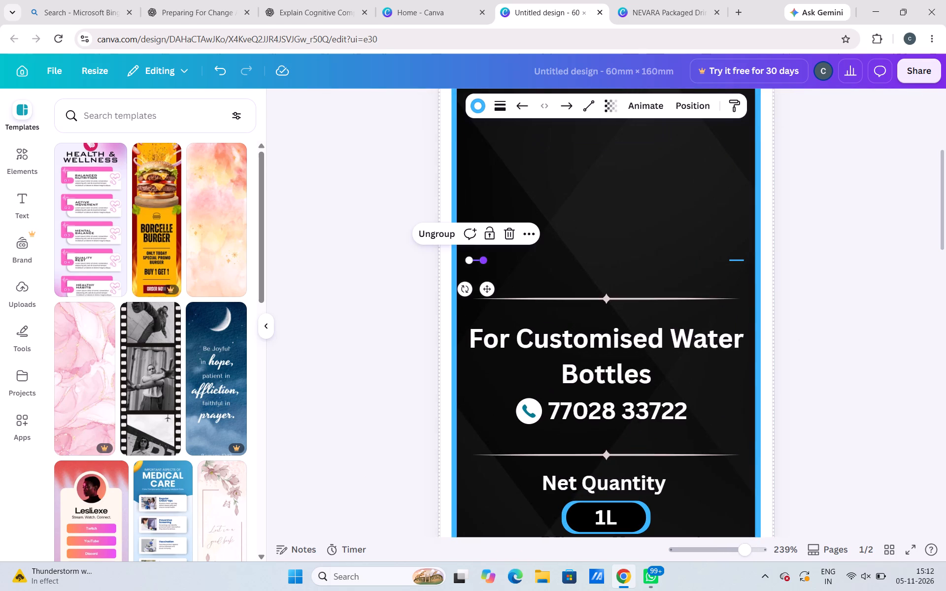
key("BackSpace")
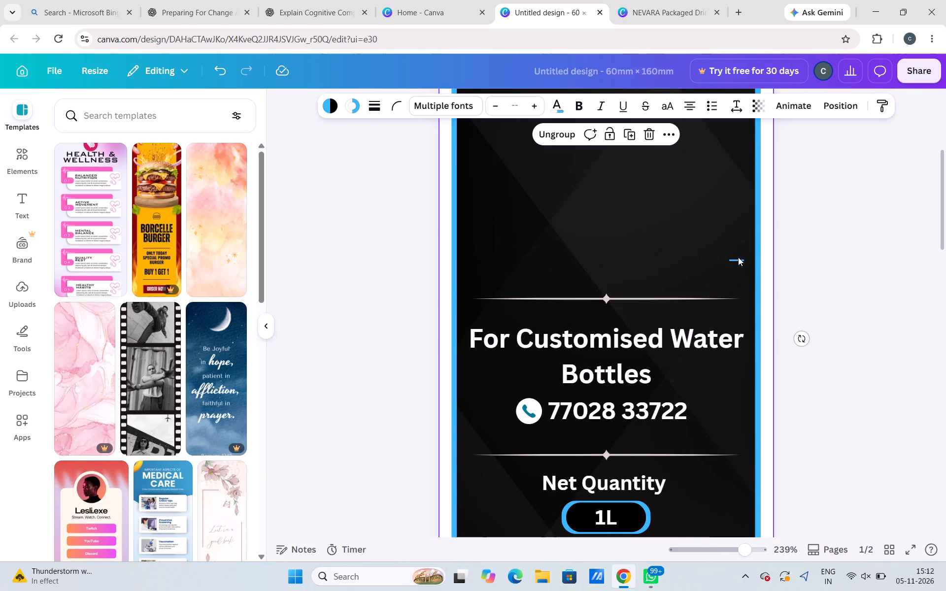
Delete the right short blue dash above the first divider on the page 1 label and deselect the label.
left_click(738, 257)
left_click(738, 257)
key("BackSpace")
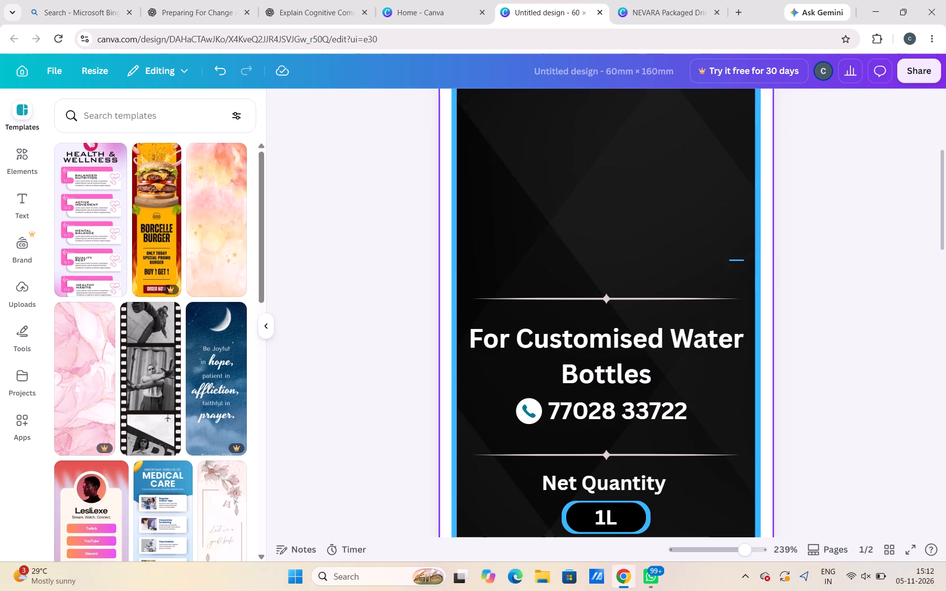
left_click(740, 261)
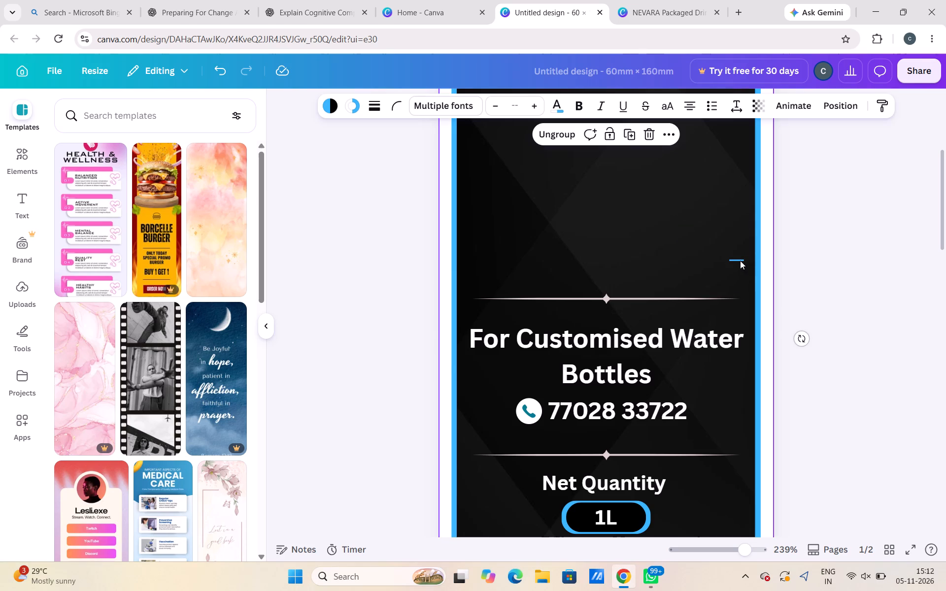
left_click(740, 261)
key("BackSpace")
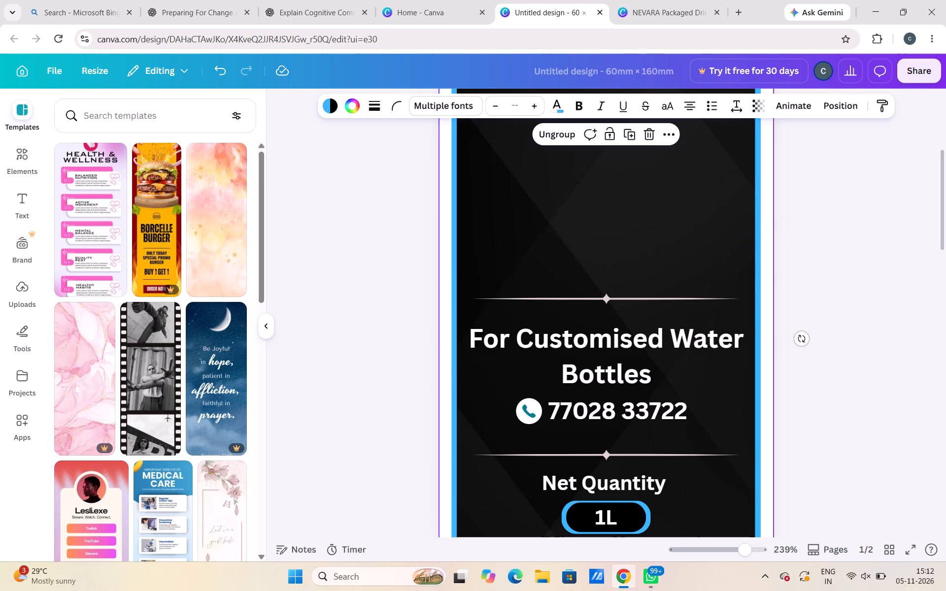
left_click(864, 375)
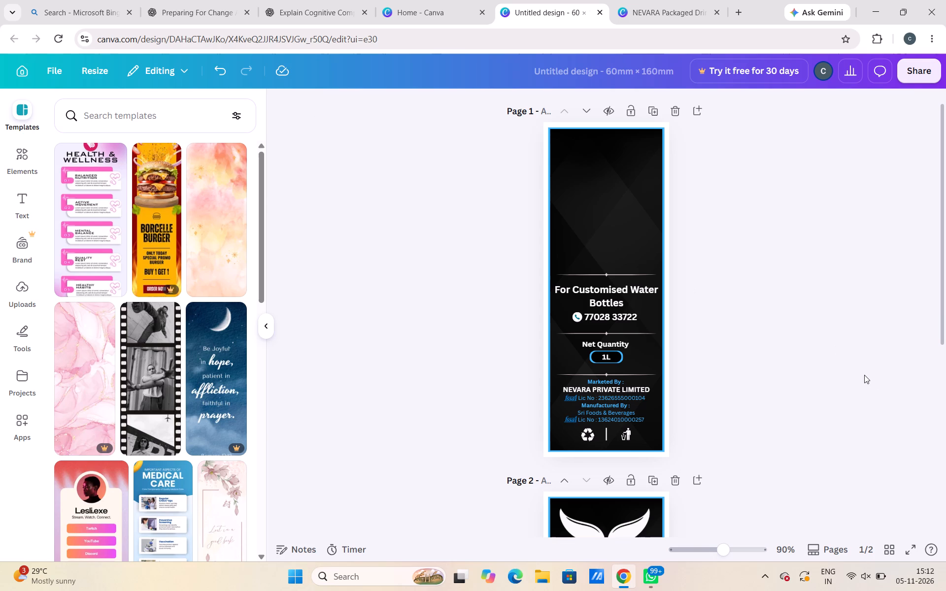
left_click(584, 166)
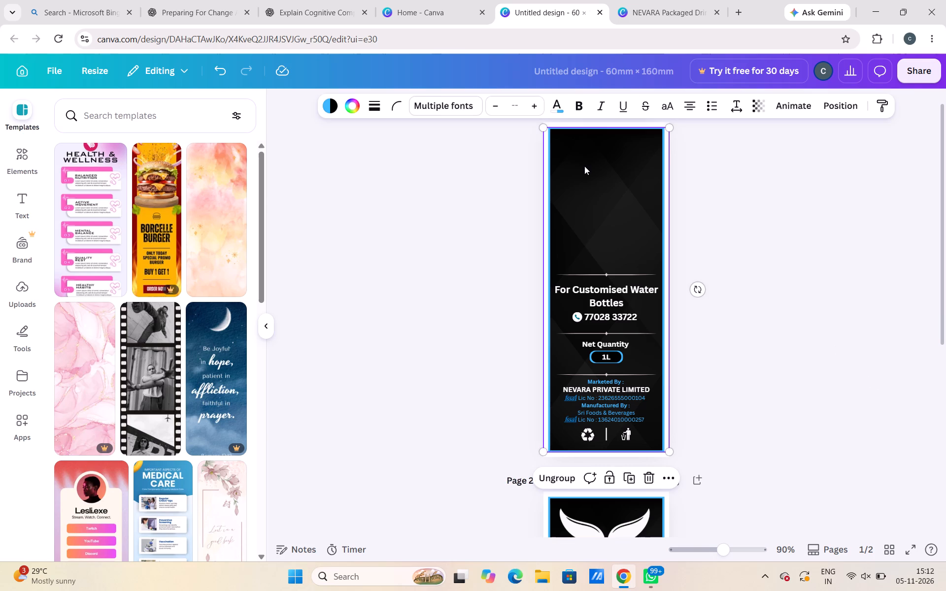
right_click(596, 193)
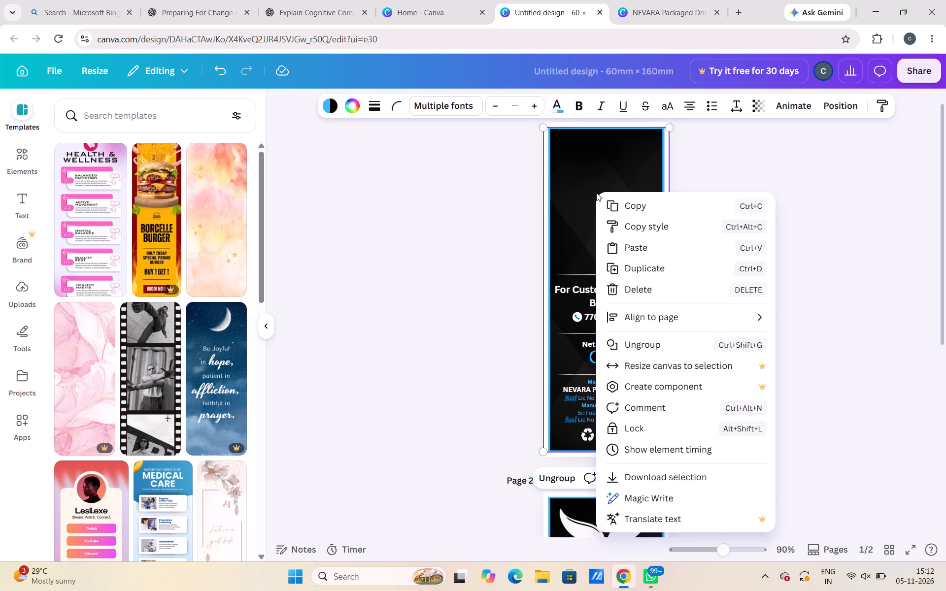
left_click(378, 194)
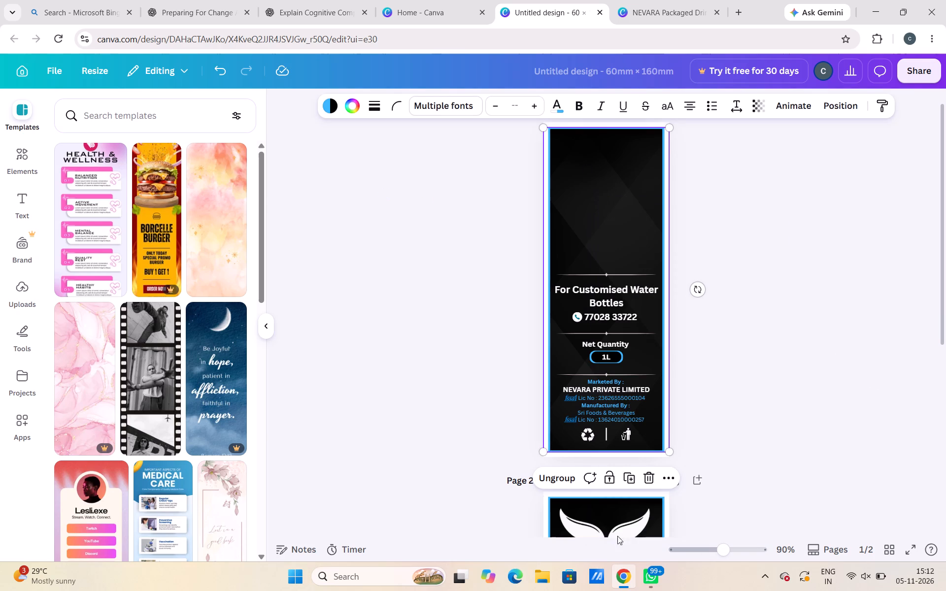
Ungroup the label on page 1 into separate elements and deselect them.
left_click(561, 478)
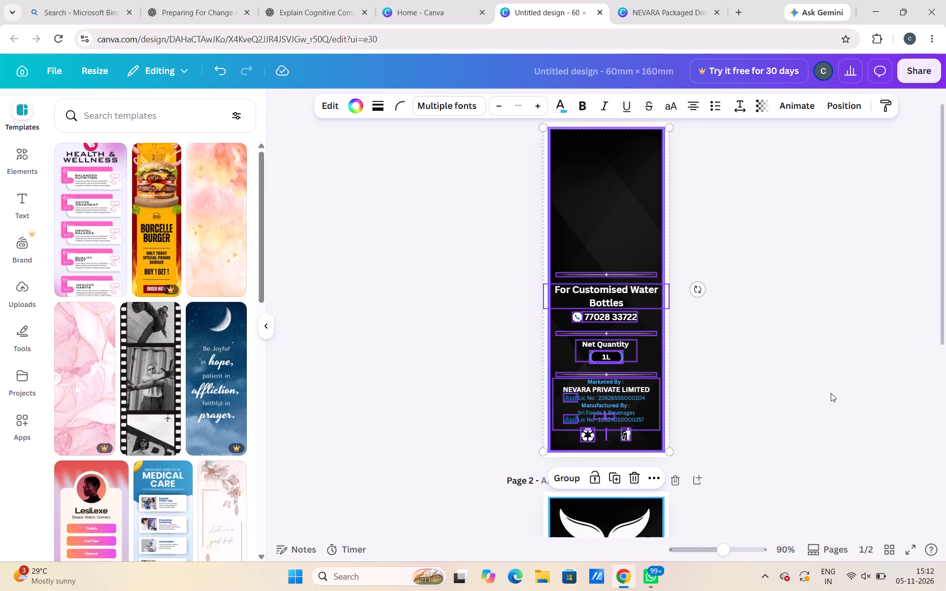
left_click(831, 393)
Delete the black geometric background image behind the text on the page 1 label.
left_click(607, 154)
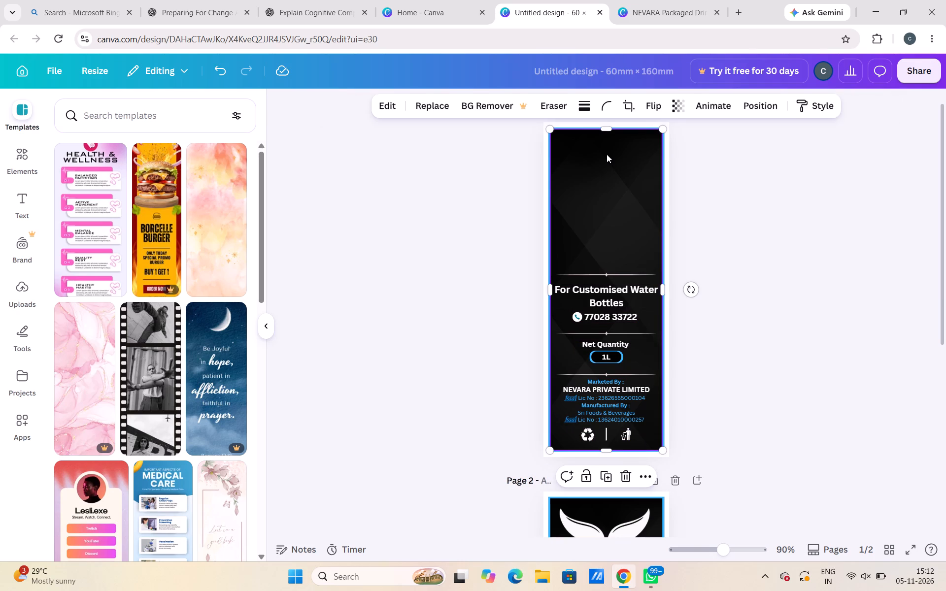
key("BackSpace")
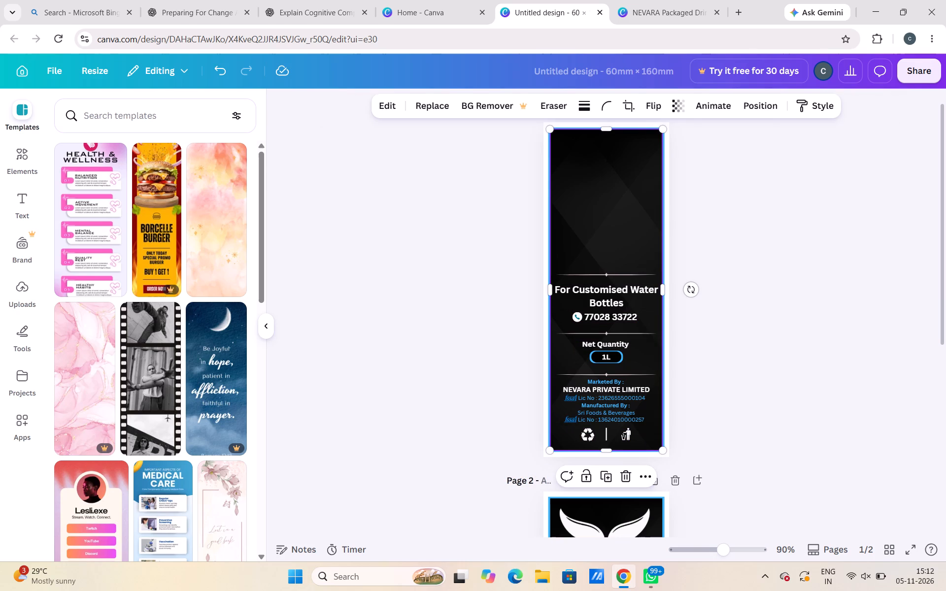
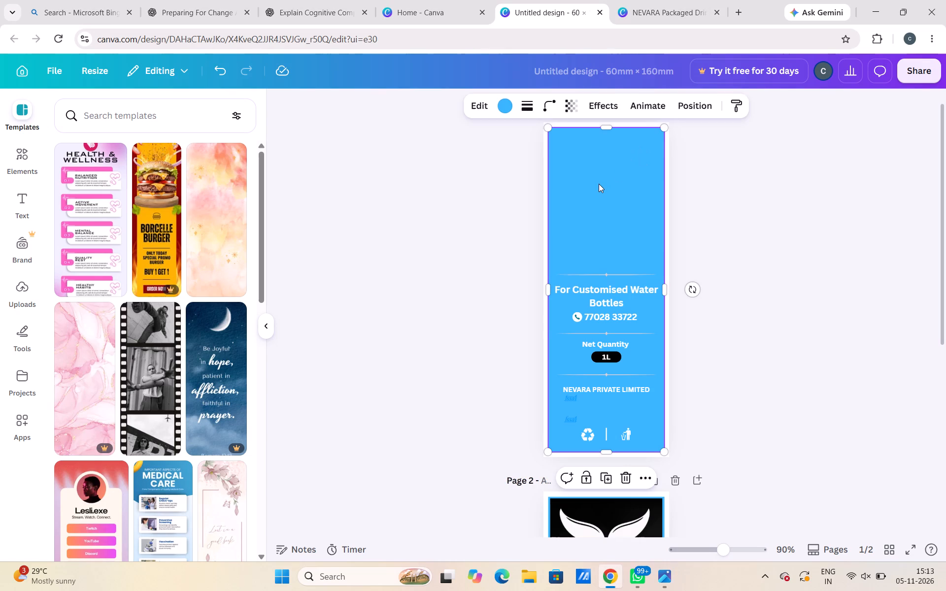
left_click_drag(616, 269, 615, 176)
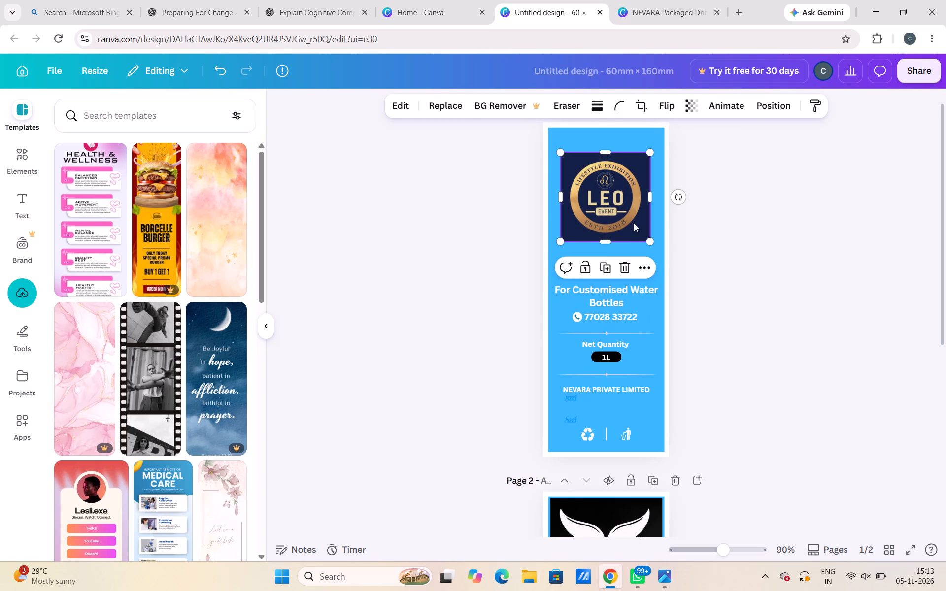
Enlarge the LEO Event logo proportionally from its lower-left corner until it reaches just past the label's left edge.
left_click_drag(562, 241, 554, 249)
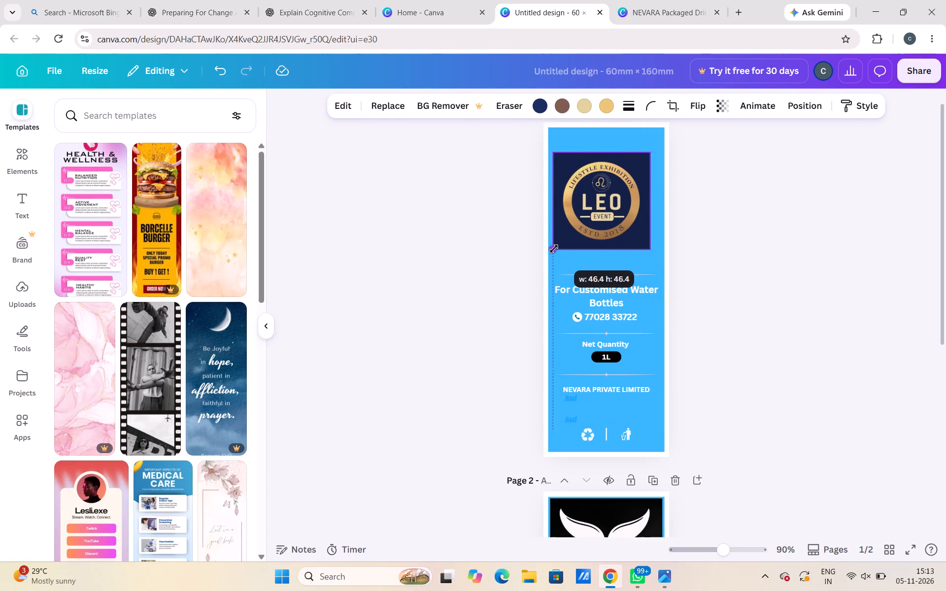
left_click_drag(554, 249, 545, 259)
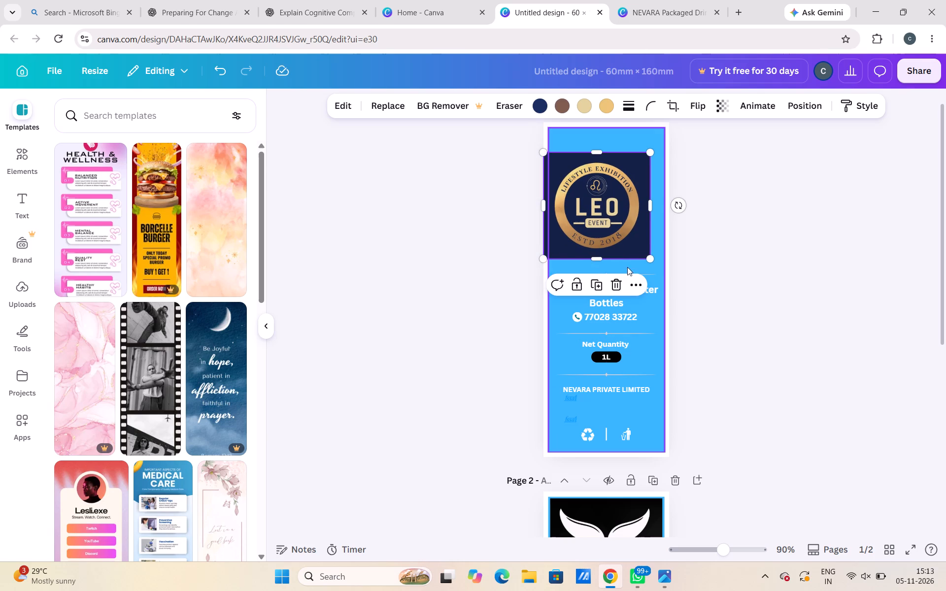
Enlarge the LEO Event logo image on page 1 so it spans the full label width.
left_click_drag(646, 260, 668, 269)
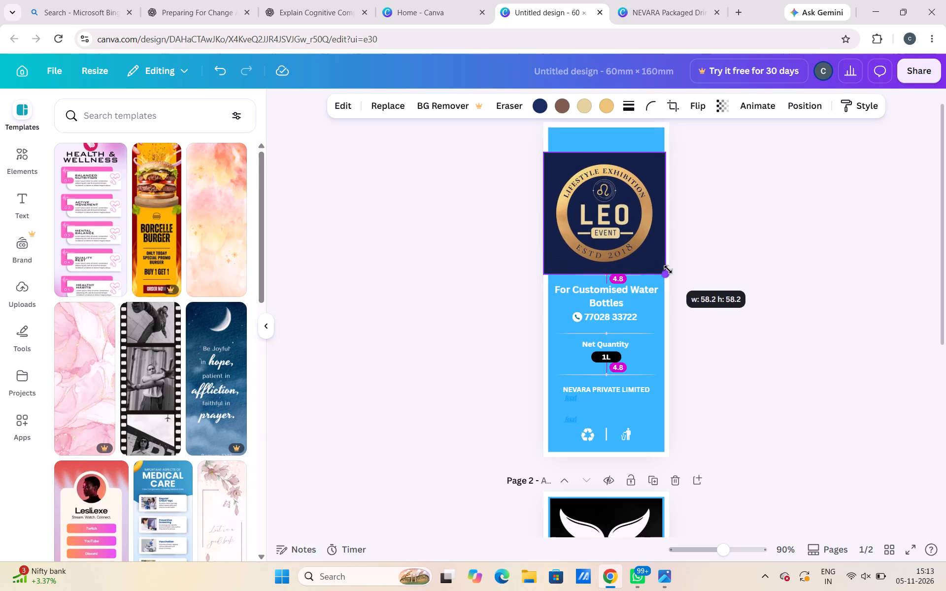
left_click_drag(668, 269, 672, 272)
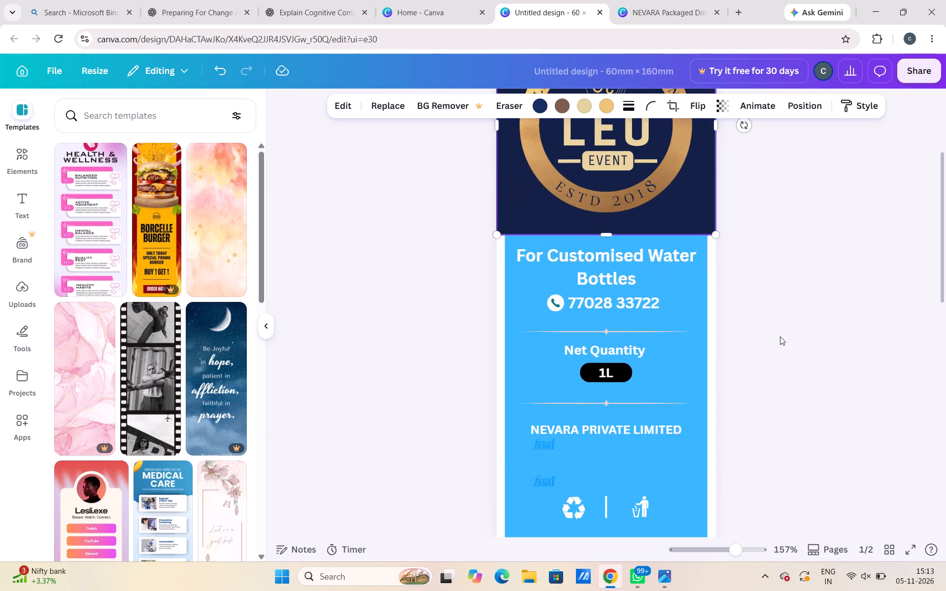
scroll(780, 336, "up", 1)
left_click(780, 336)
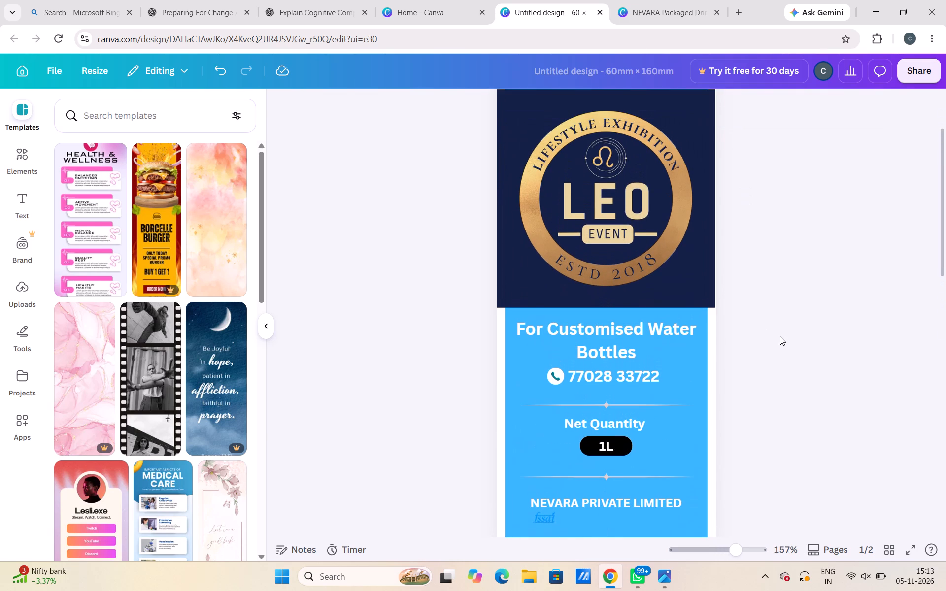
Set the page 1 background colour to the dark navy sampled from the LEO logo image.
left_click(711, 367)
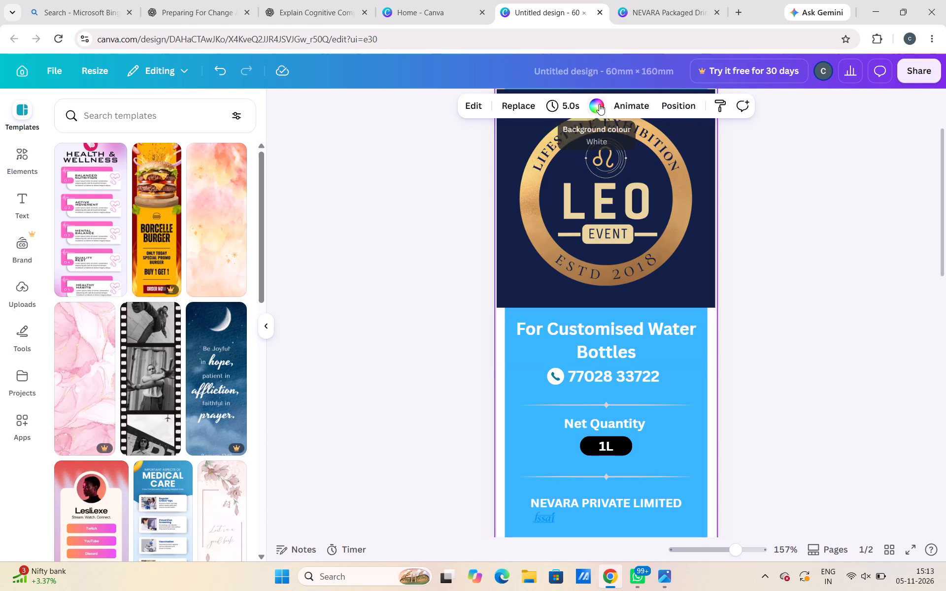
left_click(599, 104)
left_click(91, 199)
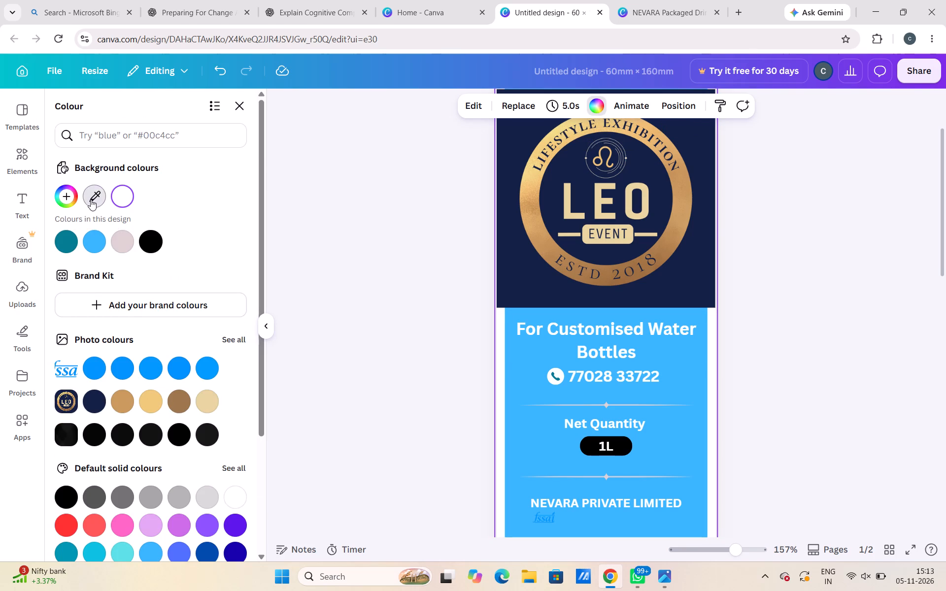
left_click(515, 279)
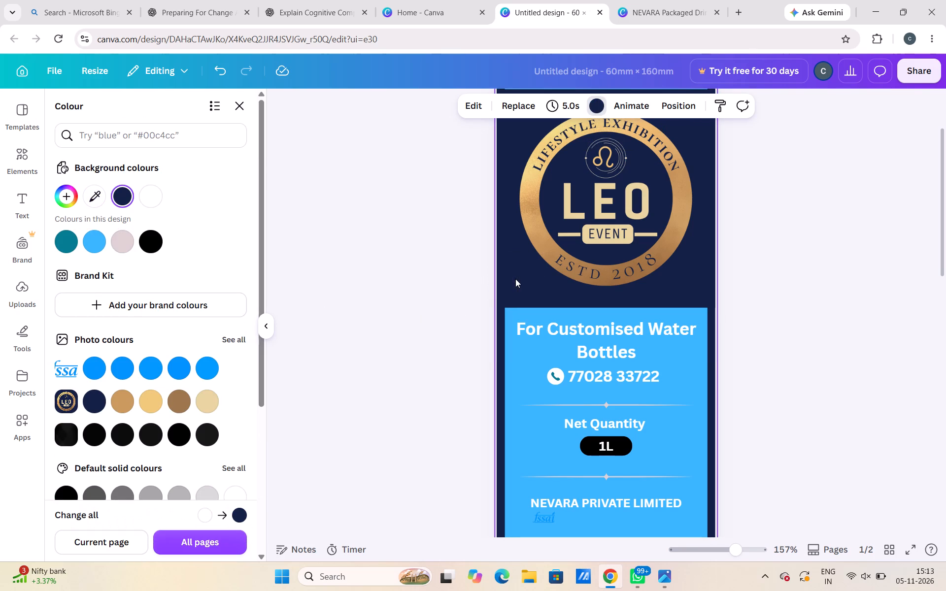
Recolour the light blue rectangle behind the page 1 label content to the design's Darkblue, #132045.
left_click(675, 366)
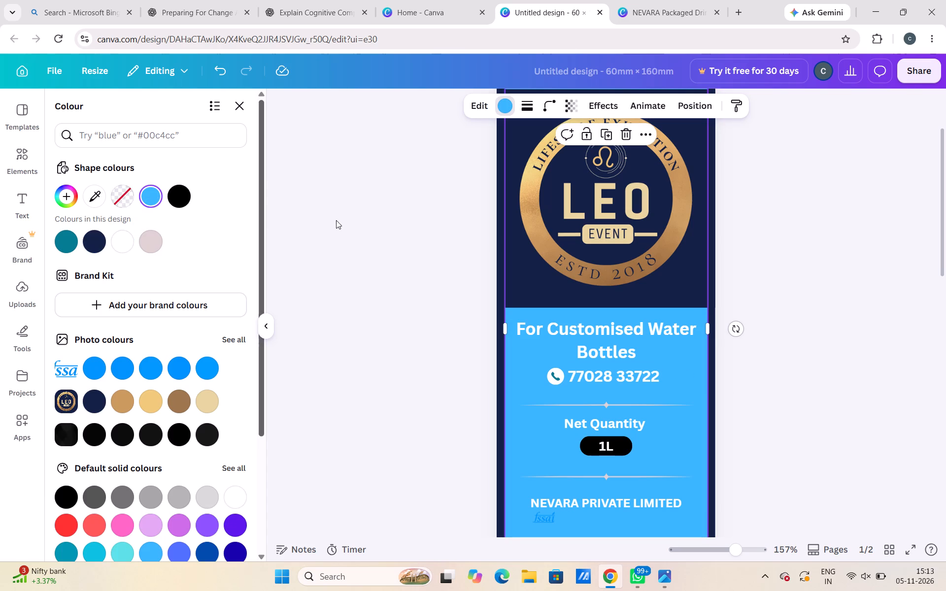
left_click(94, 236)
left_click(774, 380)
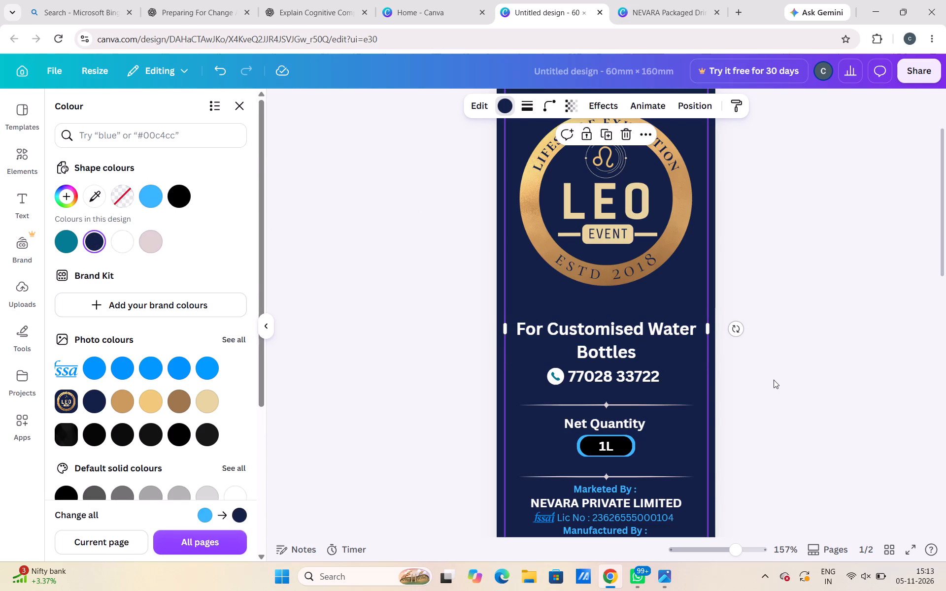
left_click(774, 380)
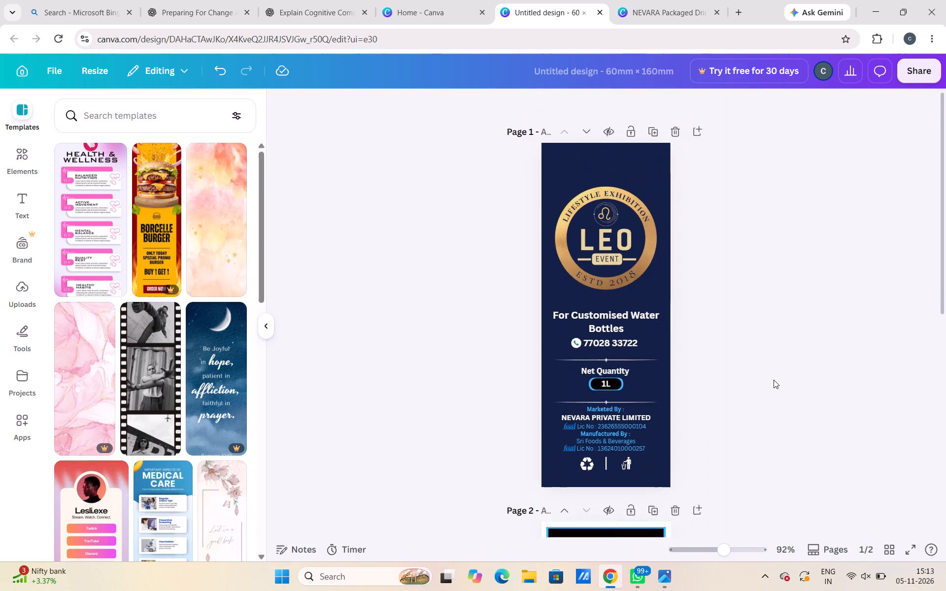
Nudge the LEO logo image upward until its lower edge is about 10.8 mm above the first divider.
scroll(774, 380, "up", 4)
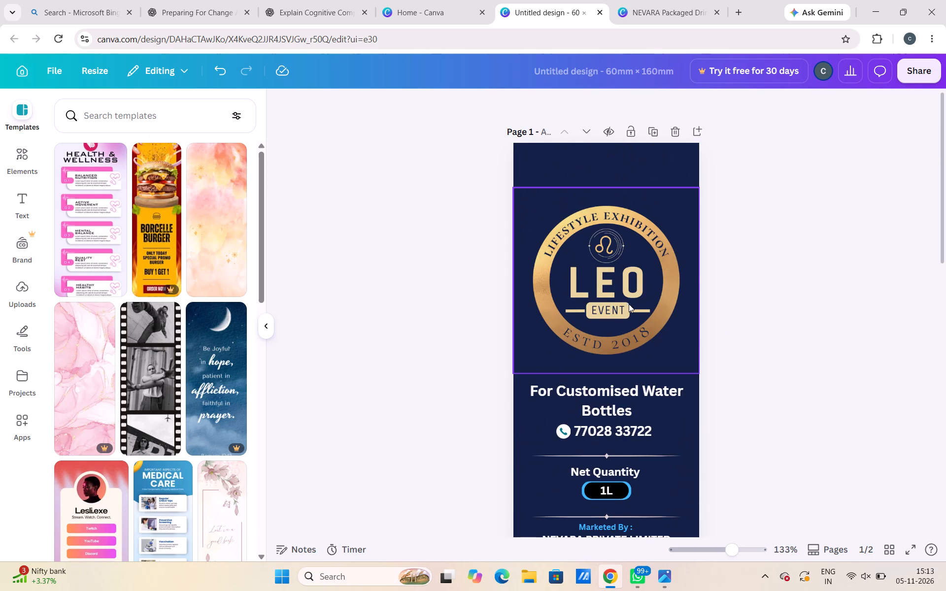
left_click(629, 303)
key("Up")
key("Up")
key("Up")
key("Up")
key("Up")
key("Up")
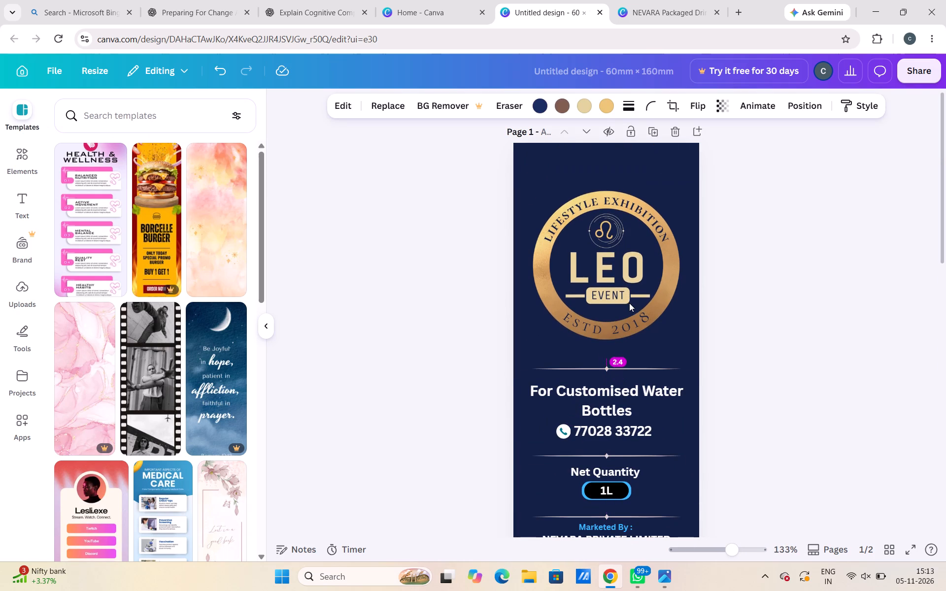
key("Up")
key("Up")
key("Up")
key("Up")
key("Up")
key("Up")
key("Up")
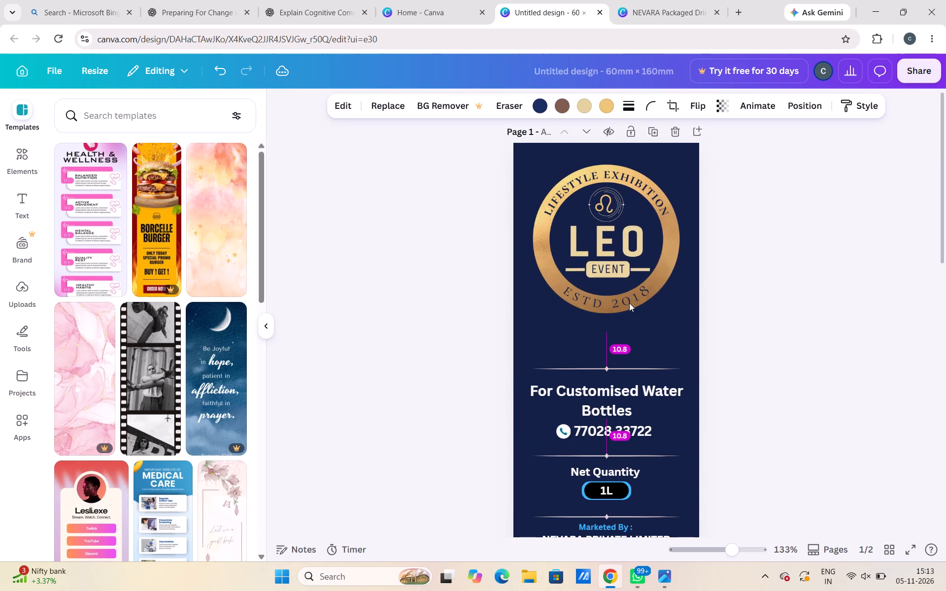
key("Down")
key("Up")
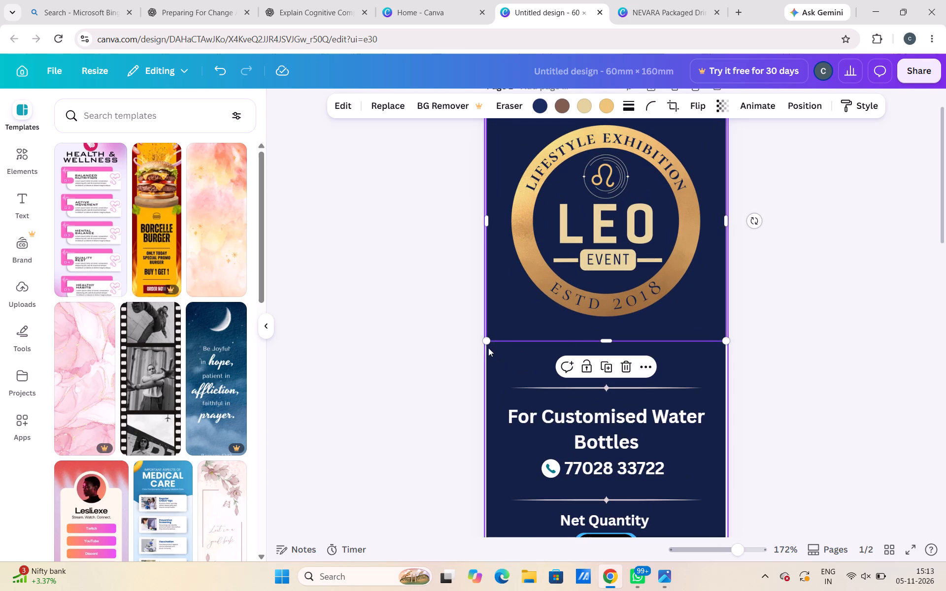
Enlarge the LEO logo image to about 65.6 mm square, slightly wider than the label.
left_click_drag(485, 341, 480, 356)
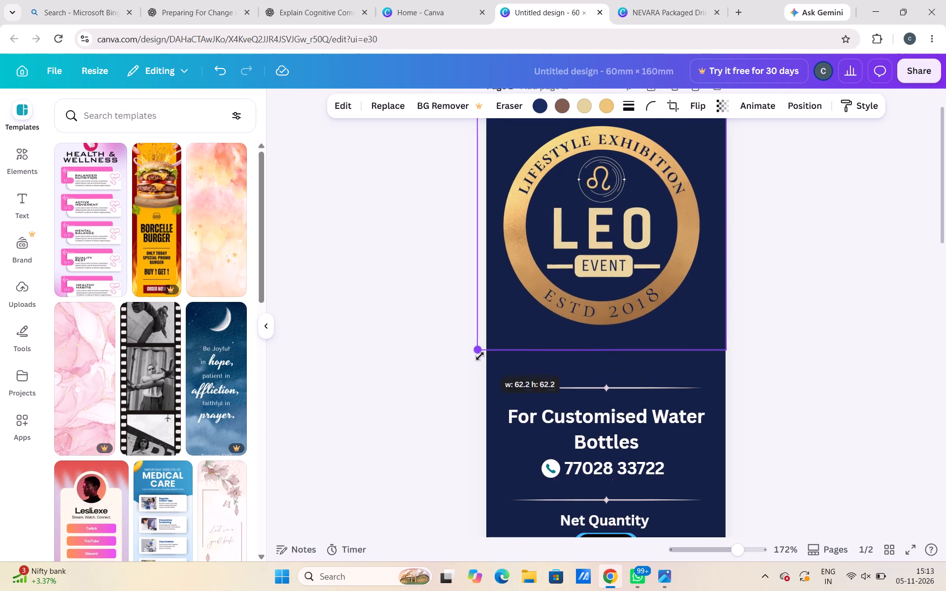
left_click_drag(480, 356, 476, 362)
scroll(945, 427, "up", 2)
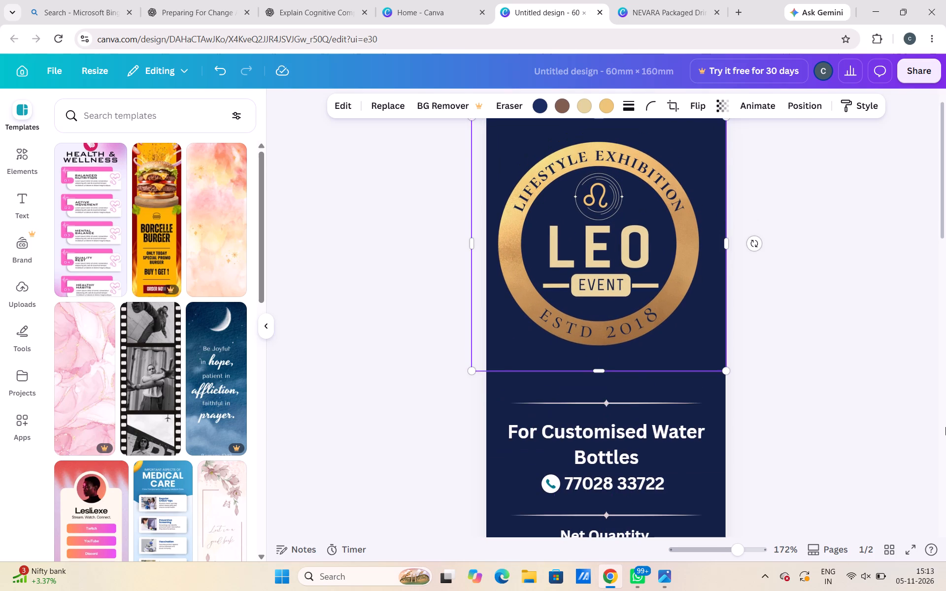
left_click_drag(722, 398, 733, 403)
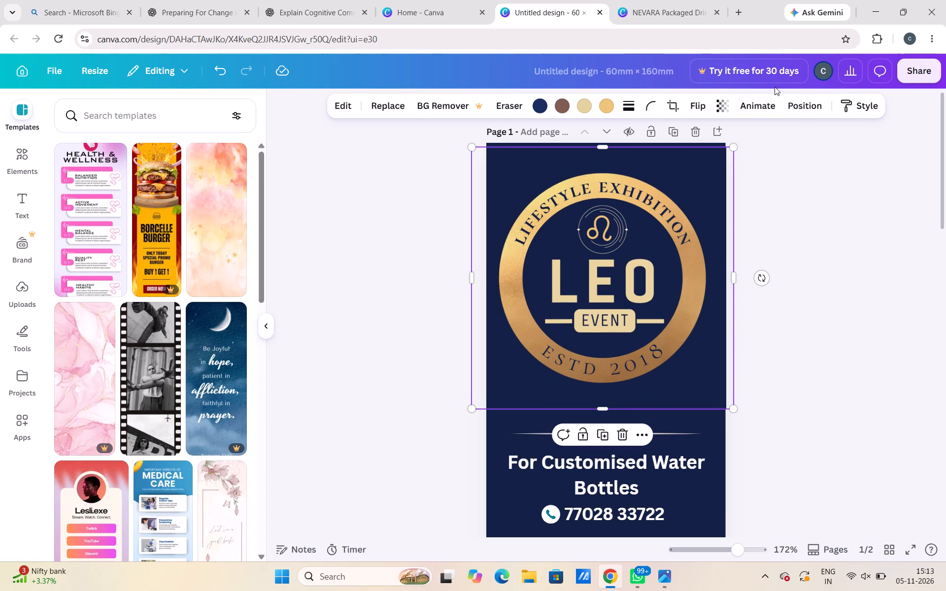
Align the LEO logo image to the horizontal centre and top edge of page 1, and deselect it.
left_click(796, 106)
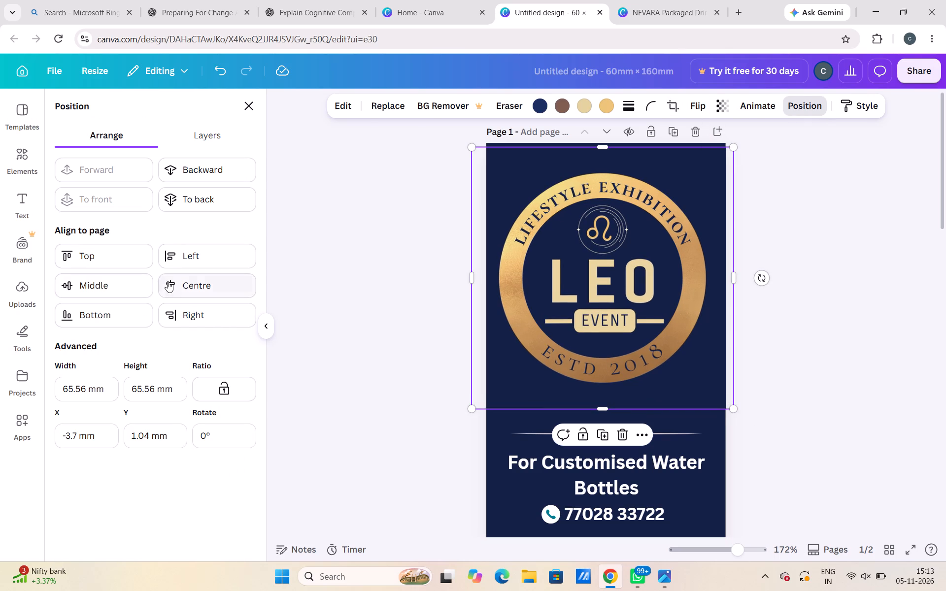
left_click(169, 281)
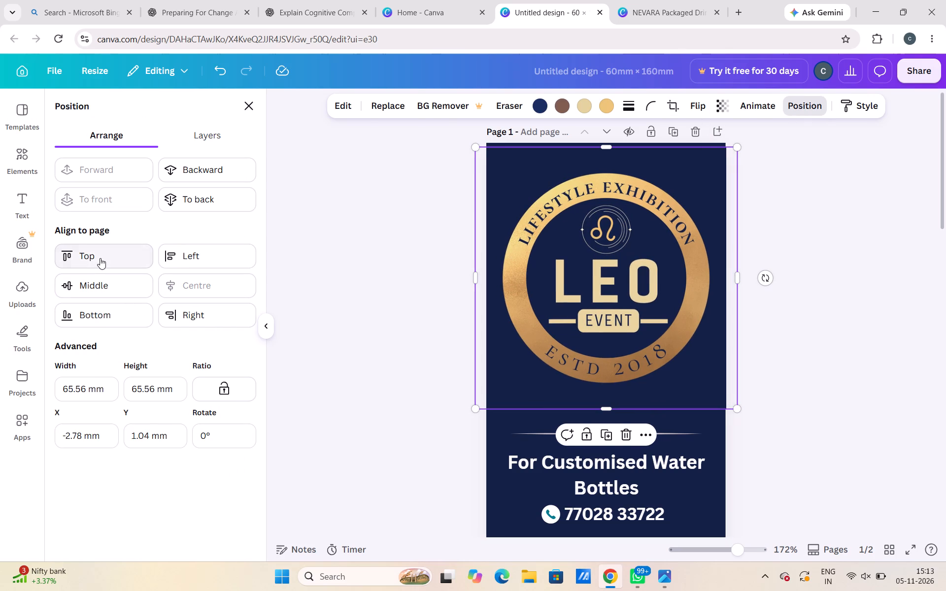
left_click(100, 258)
left_click(806, 407)
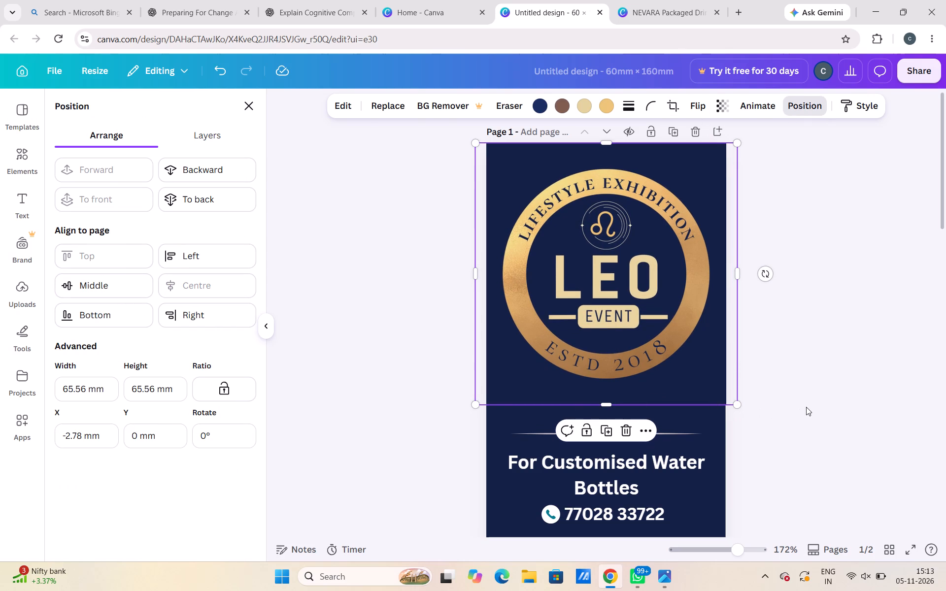
left_click(806, 407)
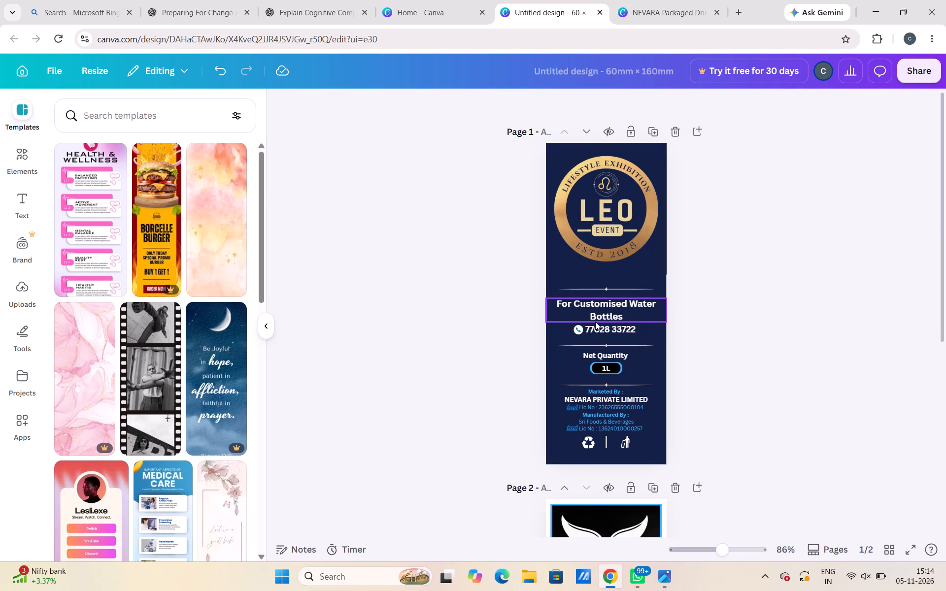
Recolour the "For Customised Water Bottles" text with the tan gold sampled from the LEO logo's ring.
scroll(595, 322, "up", 2)
scroll(595, 322, "down", 1)
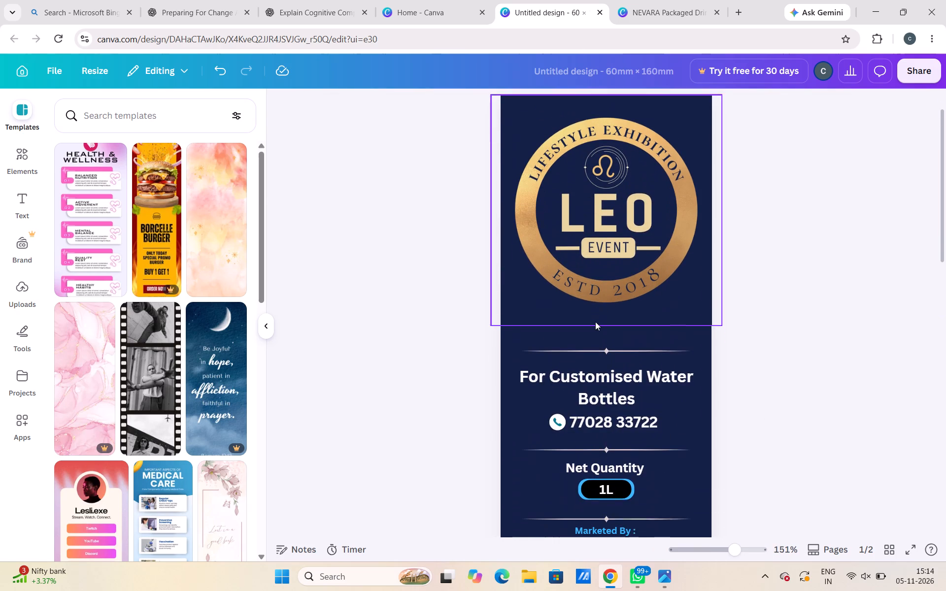
scroll(595, 322, "down", 1)
left_click(606, 345)
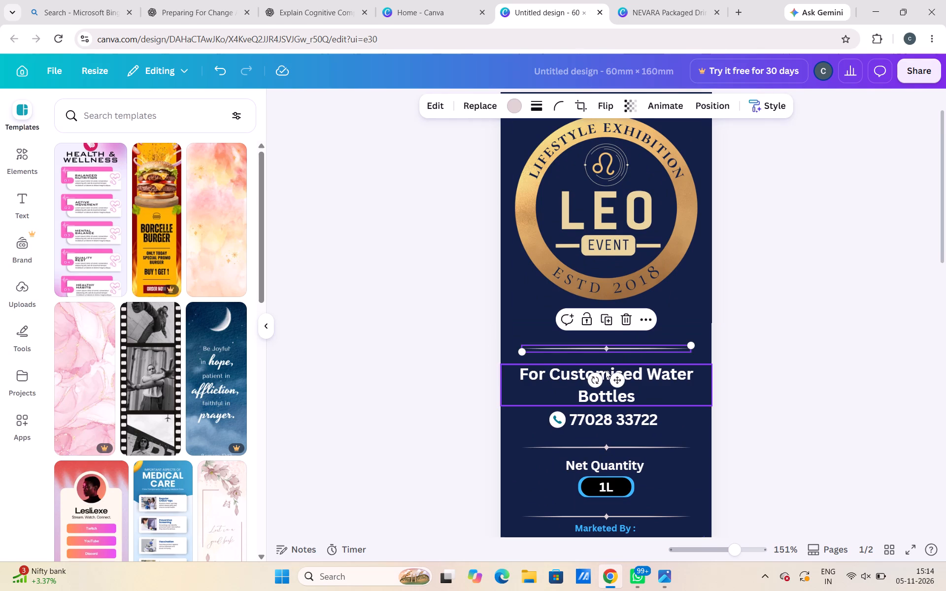
left_click(606, 372)
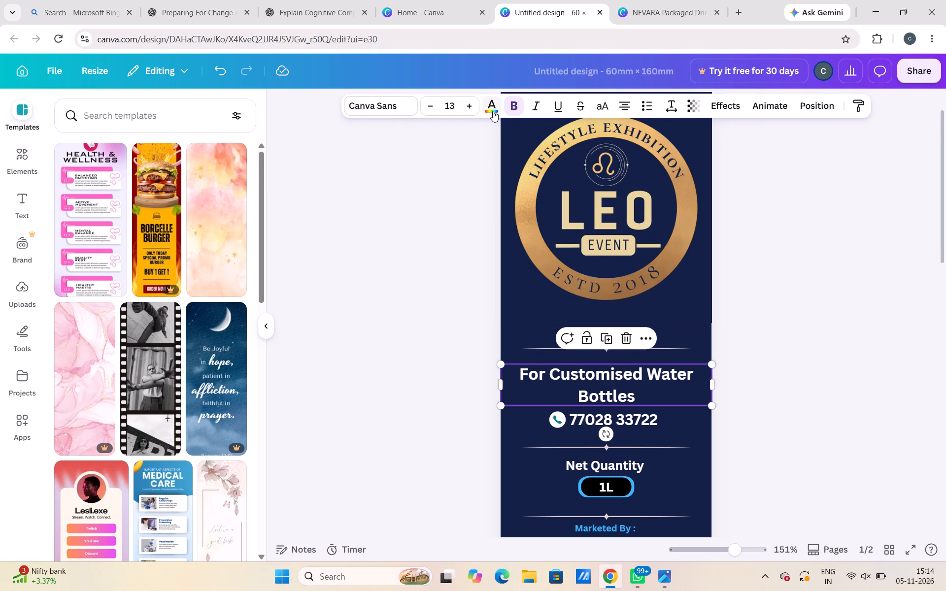
left_click(493, 111)
left_click(91, 189)
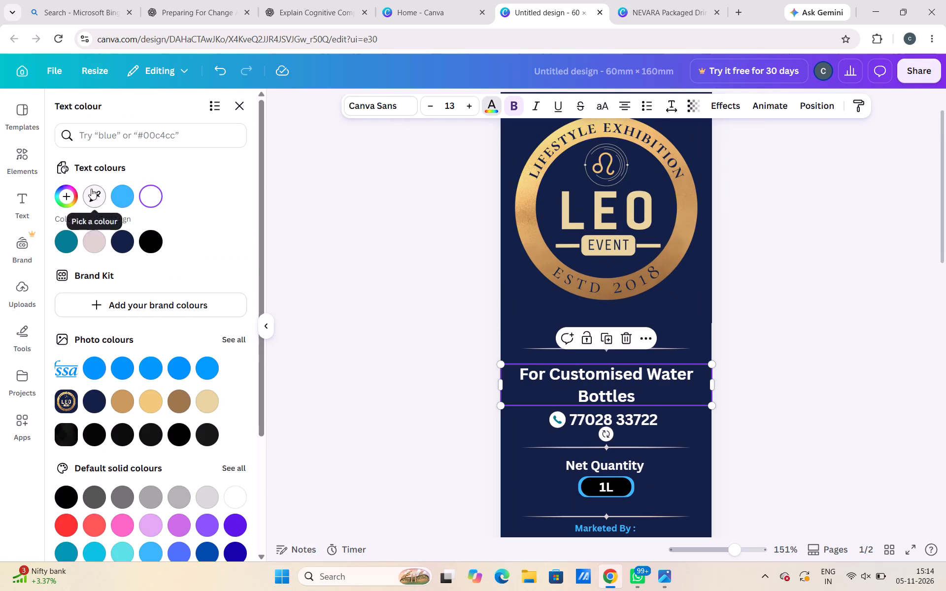
left_click(533, 241)
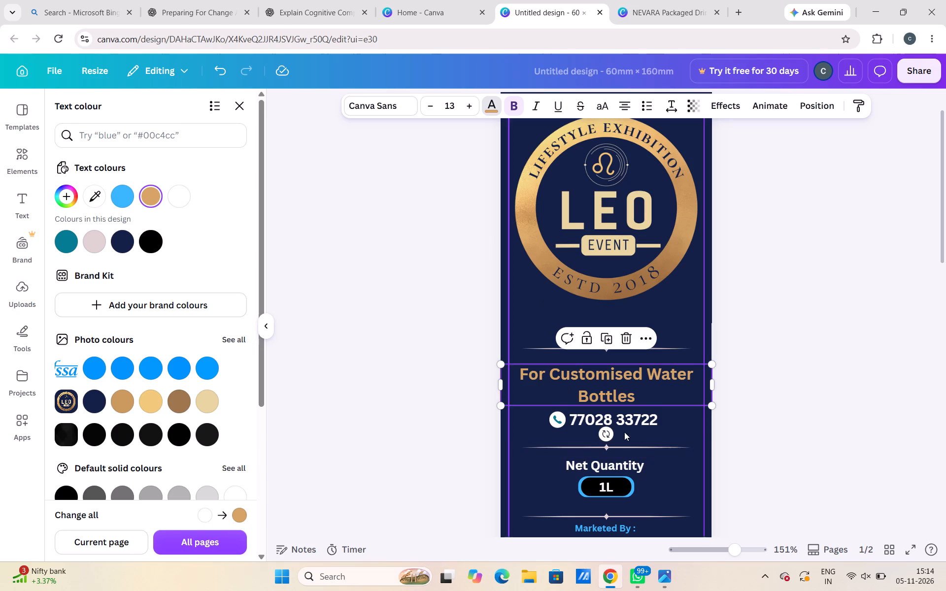
Recolour the phone number text on page 1 with the same tan gold.
left_click(632, 422)
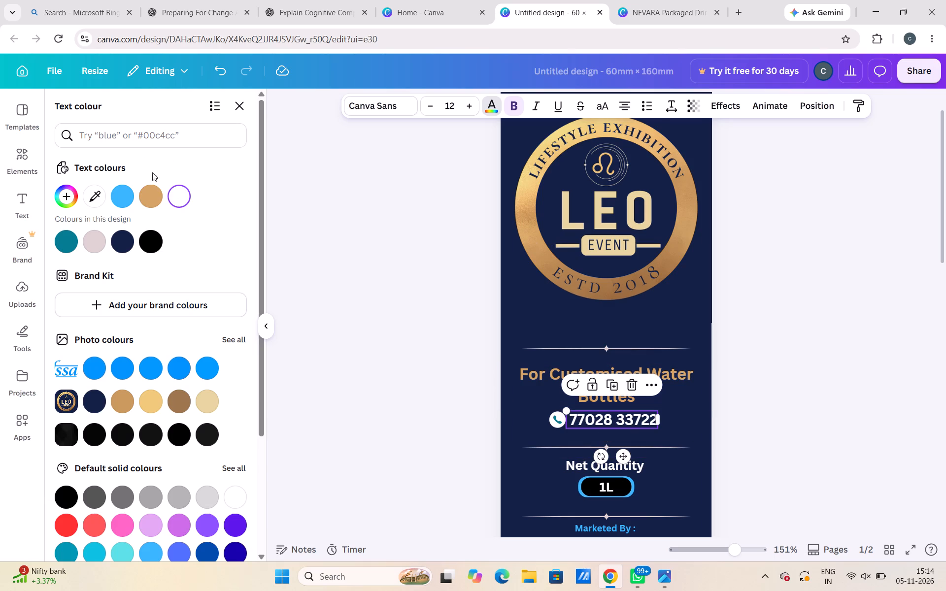
left_click(151, 191)
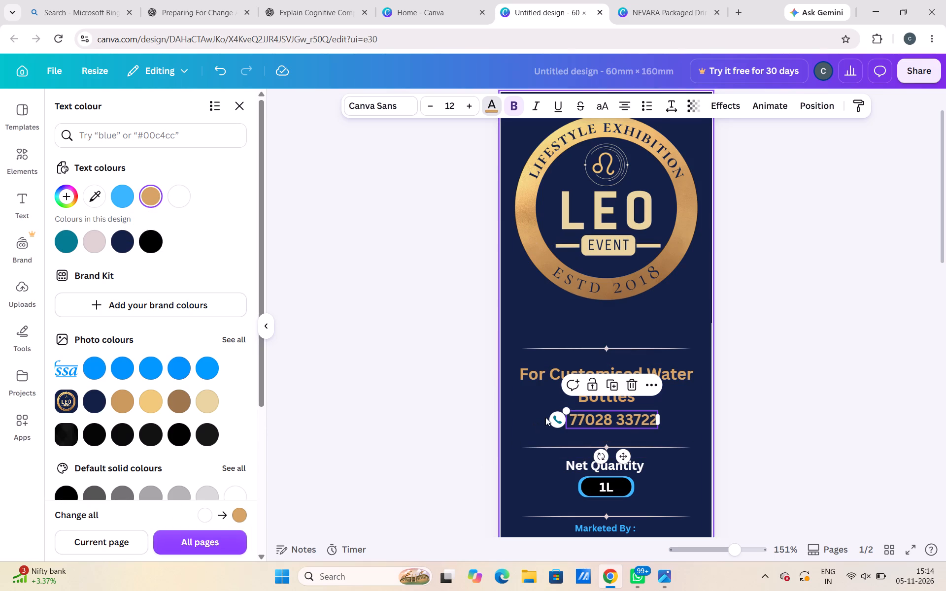
Try tan gold on the teal handset of the phone icon, and settle on the design's dark navy.
left_click(552, 420)
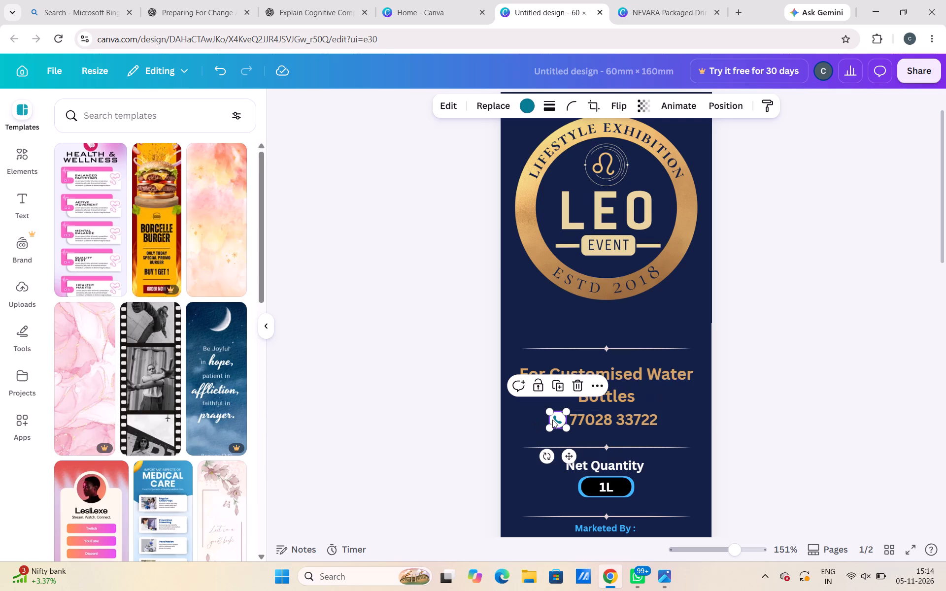
left_click(516, 103)
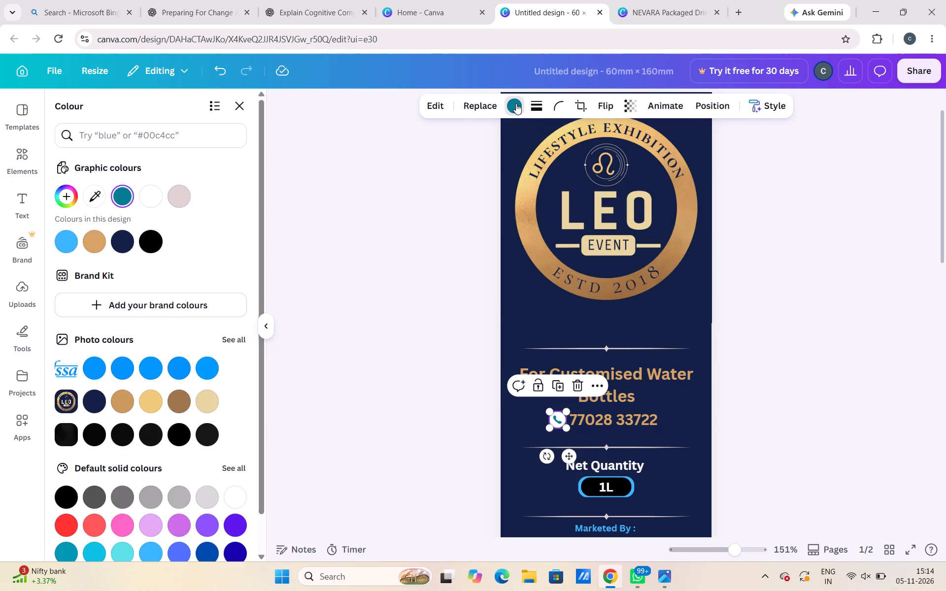
left_click(96, 236)
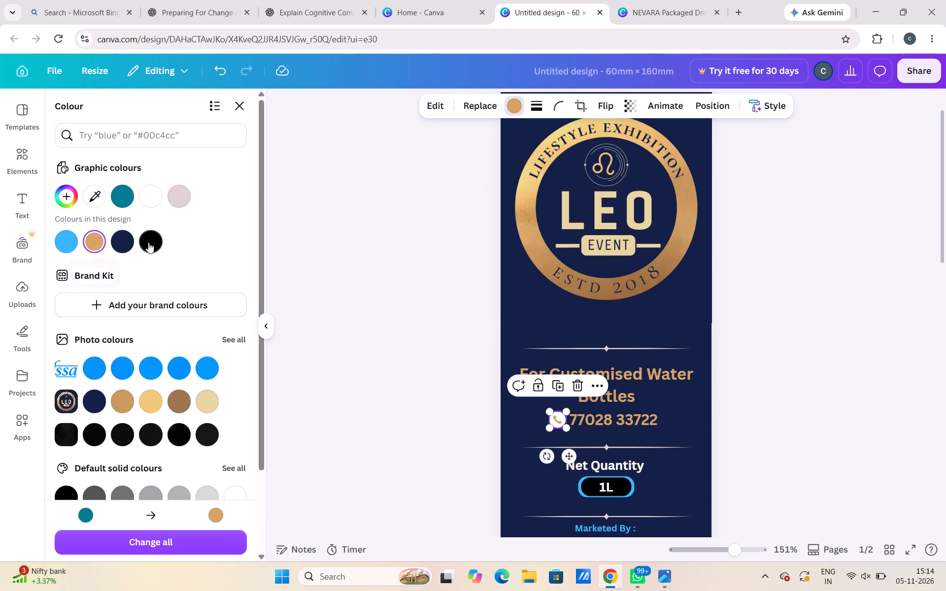
left_click(124, 239)
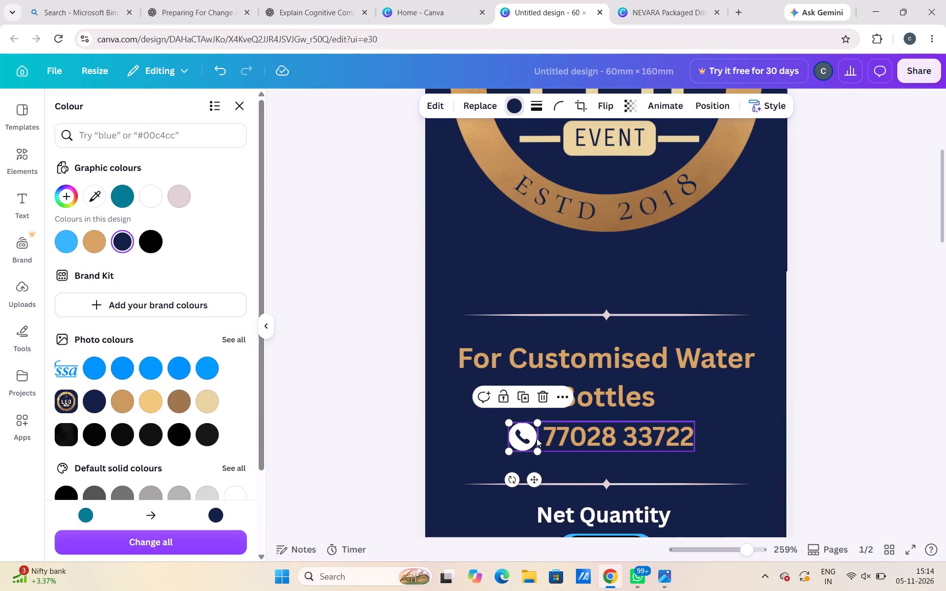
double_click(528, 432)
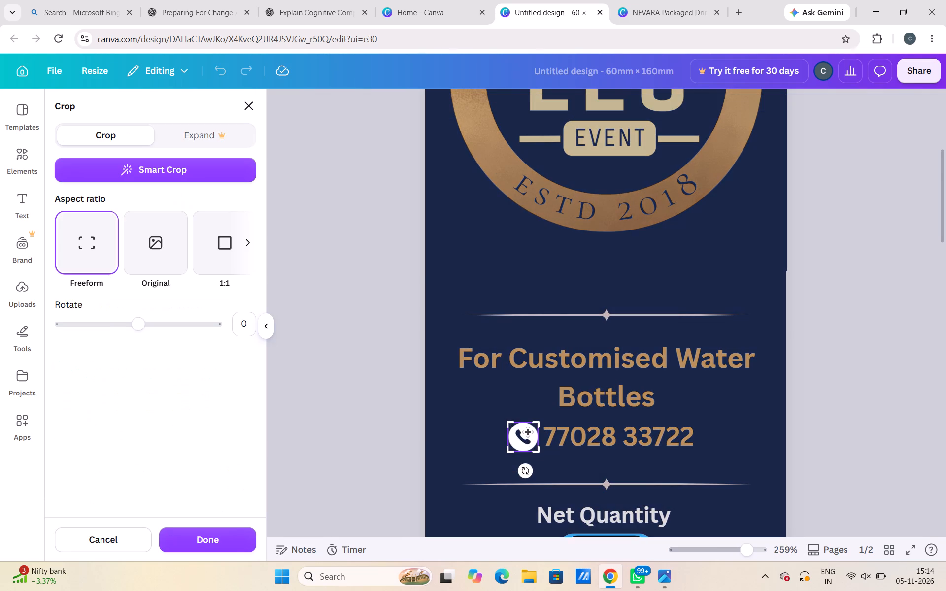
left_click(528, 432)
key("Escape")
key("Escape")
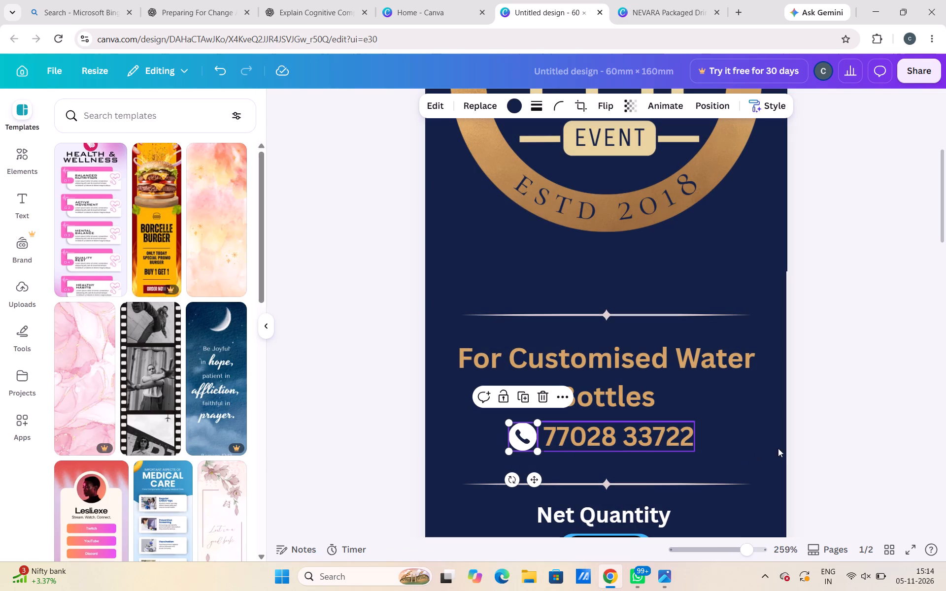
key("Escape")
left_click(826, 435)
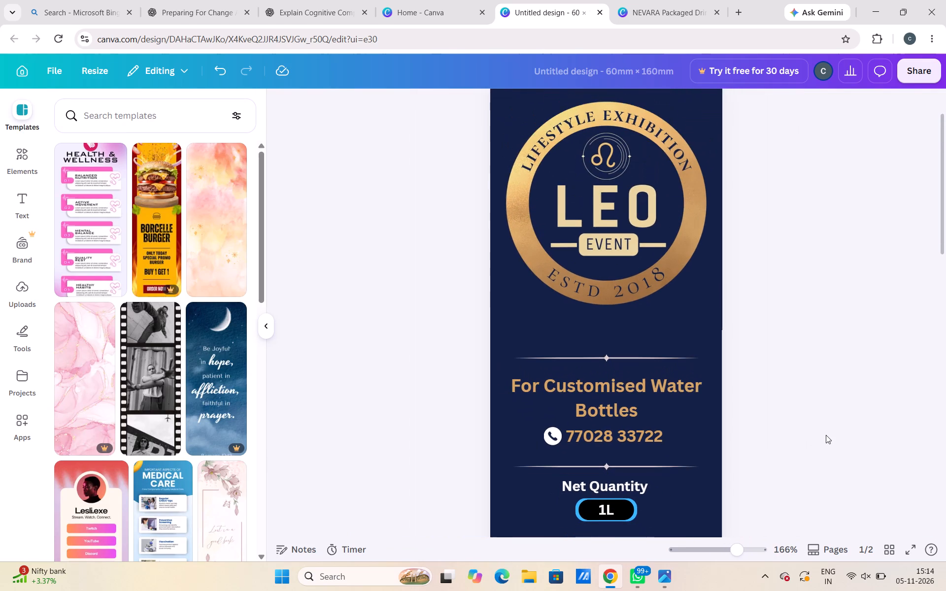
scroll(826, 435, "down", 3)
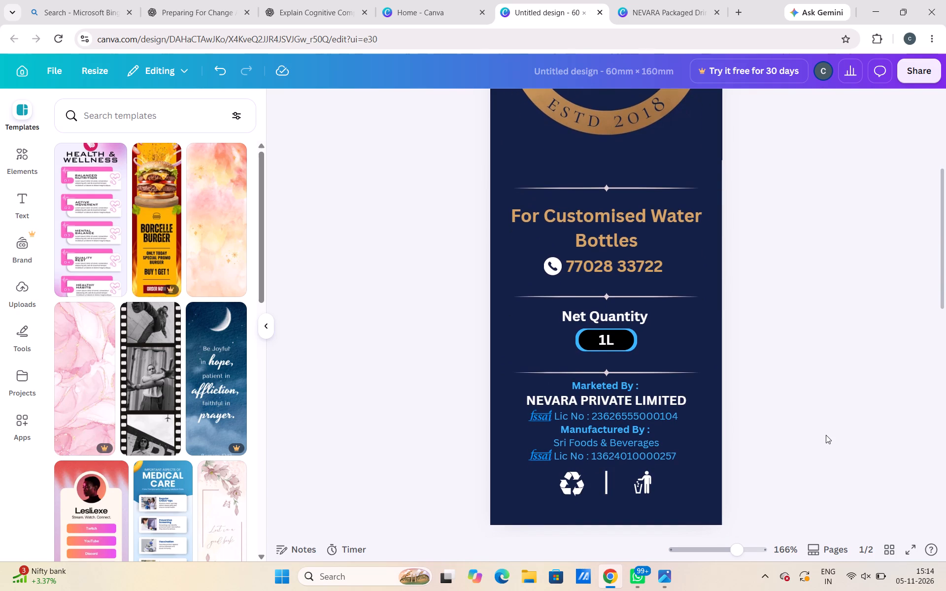
left_click(595, 310)
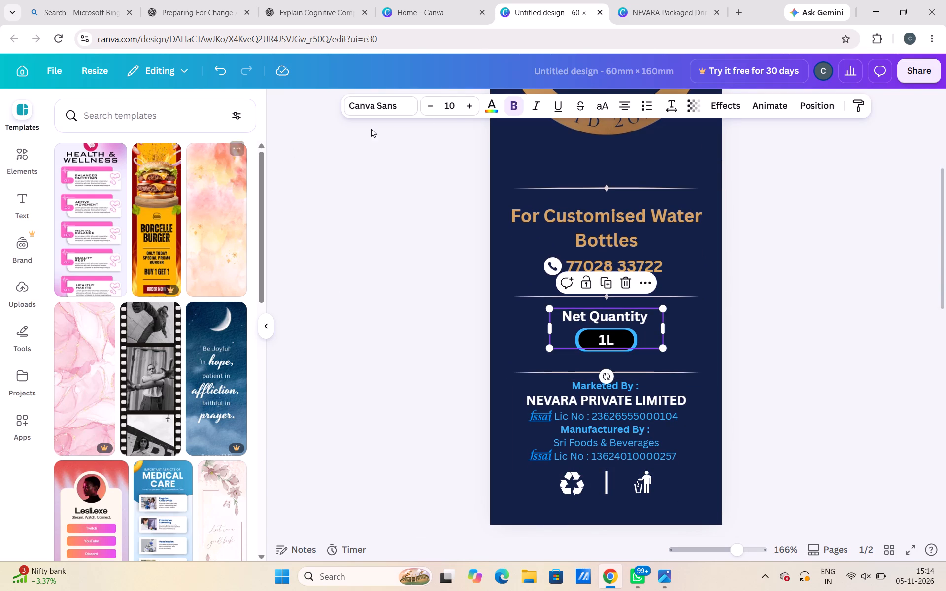
left_click(499, 110)
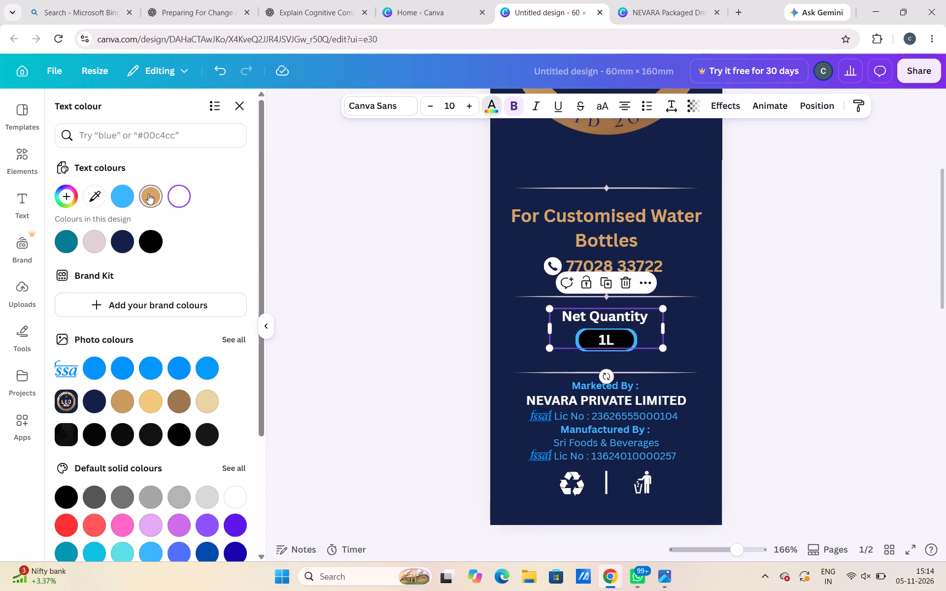
left_click(150, 193)
left_click(816, 392)
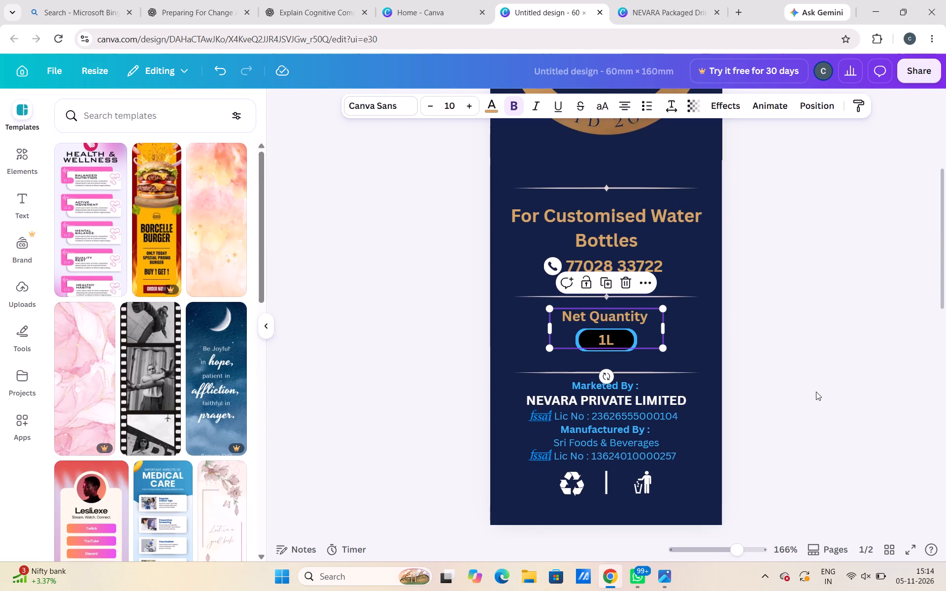
left_click(816, 392)
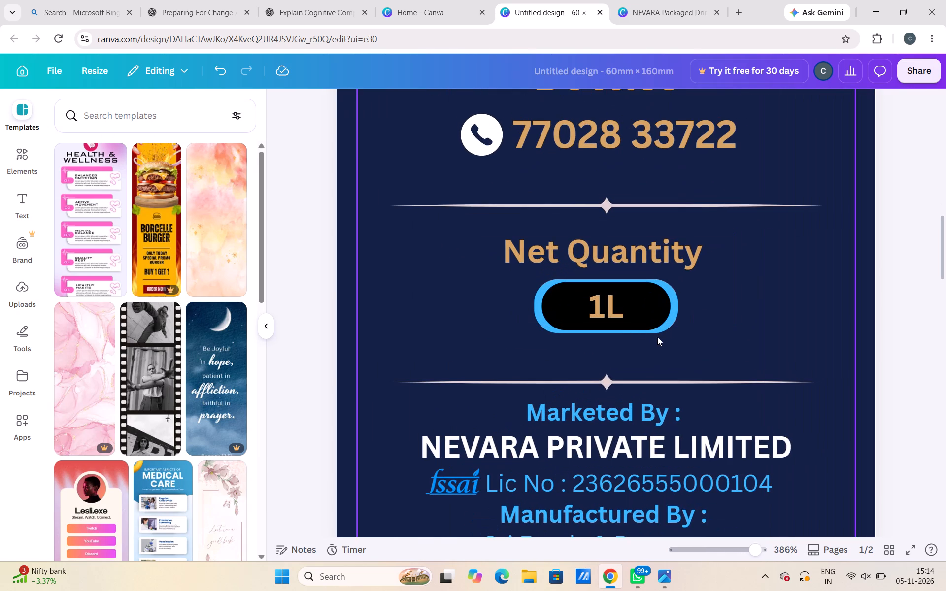
Nudge the Net Quantity text up clear of the pill, and recolour the pill's black inner shape with navy sampled from the label background.
left_click(612, 329)
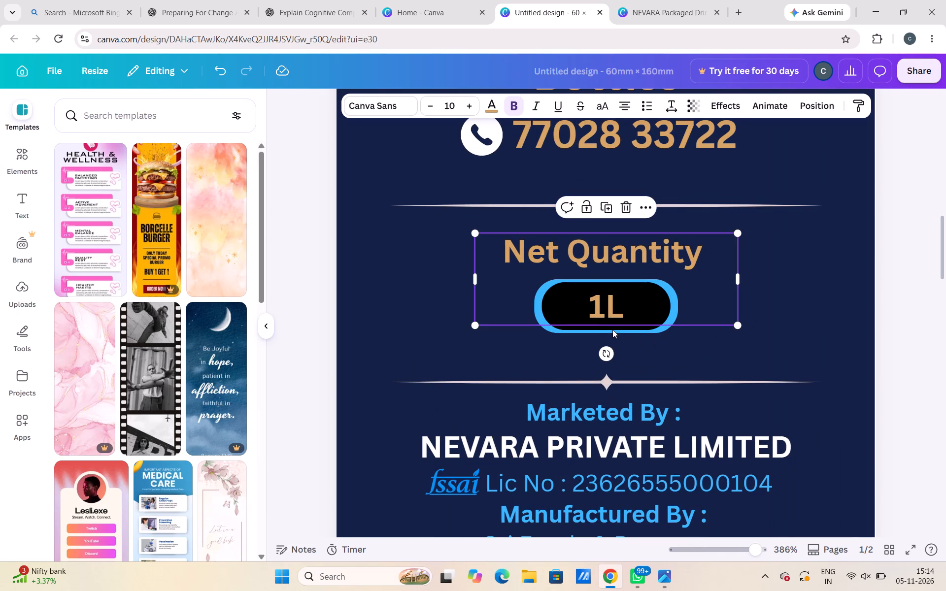
left_click(618, 334)
left_click(628, 308)
key("Up")
key("Up")
key("Up")
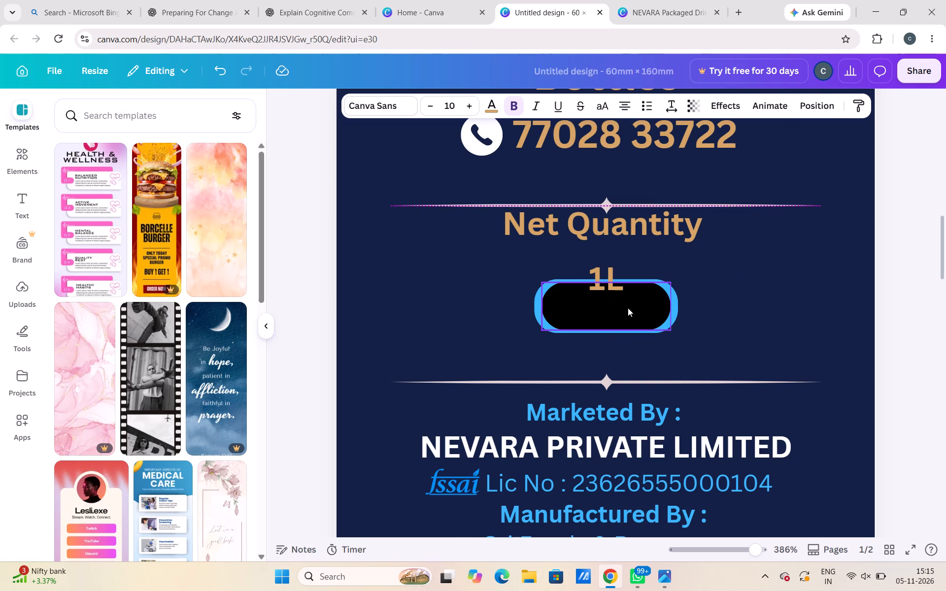
left_click(717, 329)
left_click(629, 308)
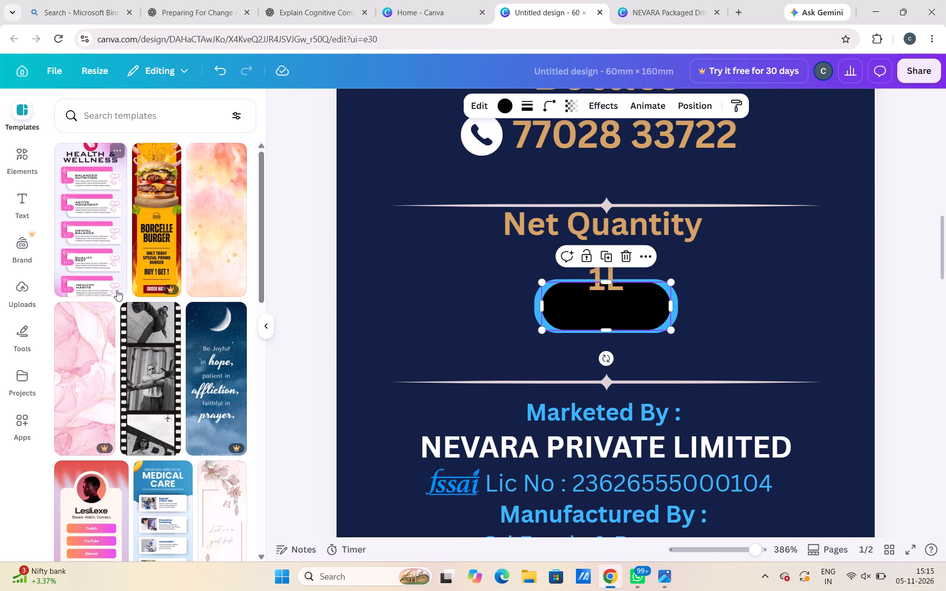
left_click(500, 112)
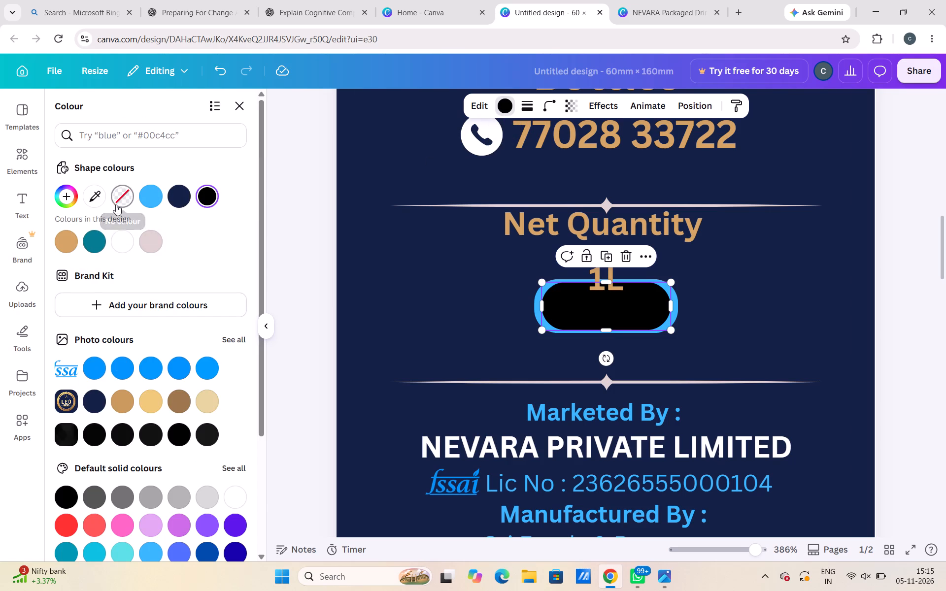
left_click(88, 195)
left_click(393, 252)
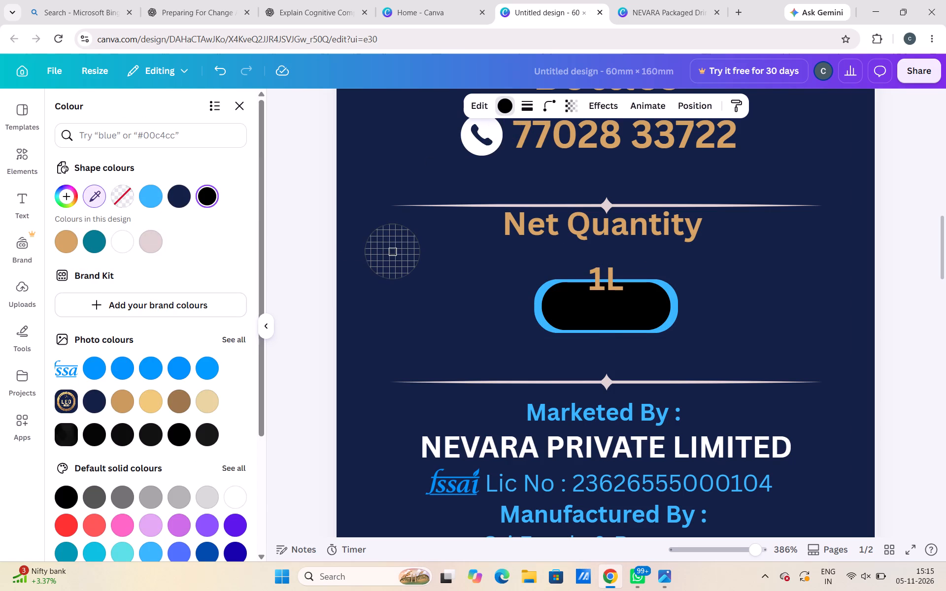
left_click(393, 252)
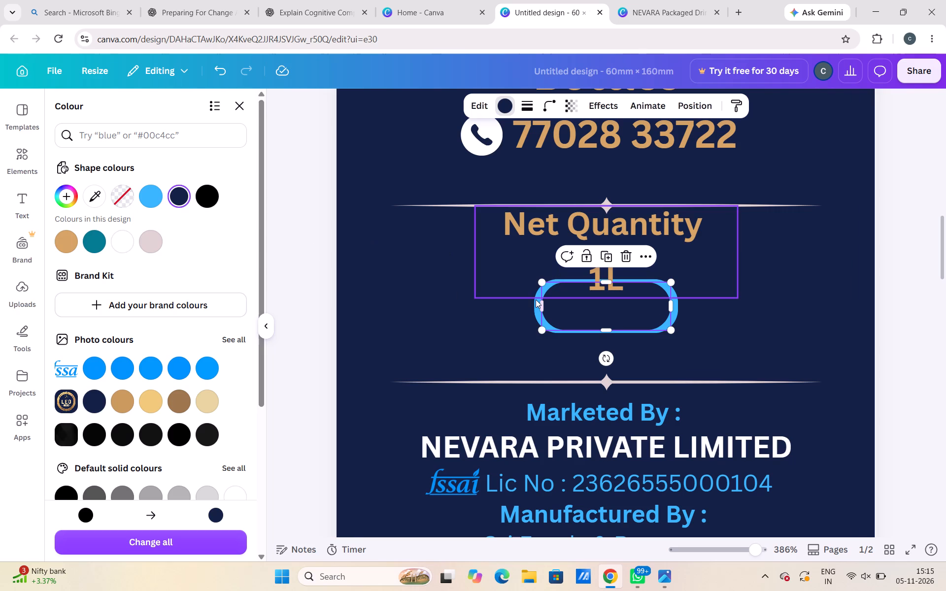
Recolour the light blue outer shape of the net quantity pill tan gold, and deselect it.
left_click(536, 310)
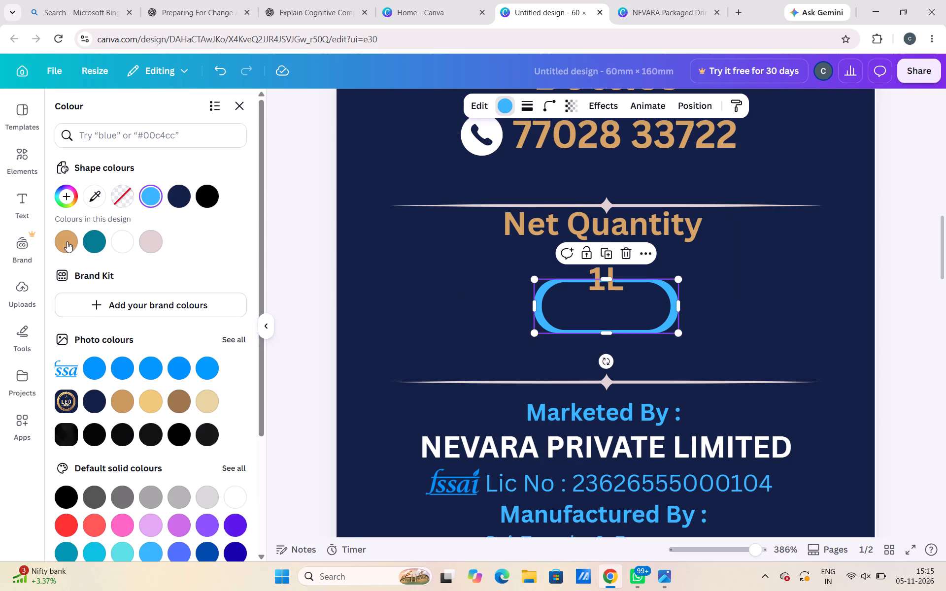
left_click(67, 241)
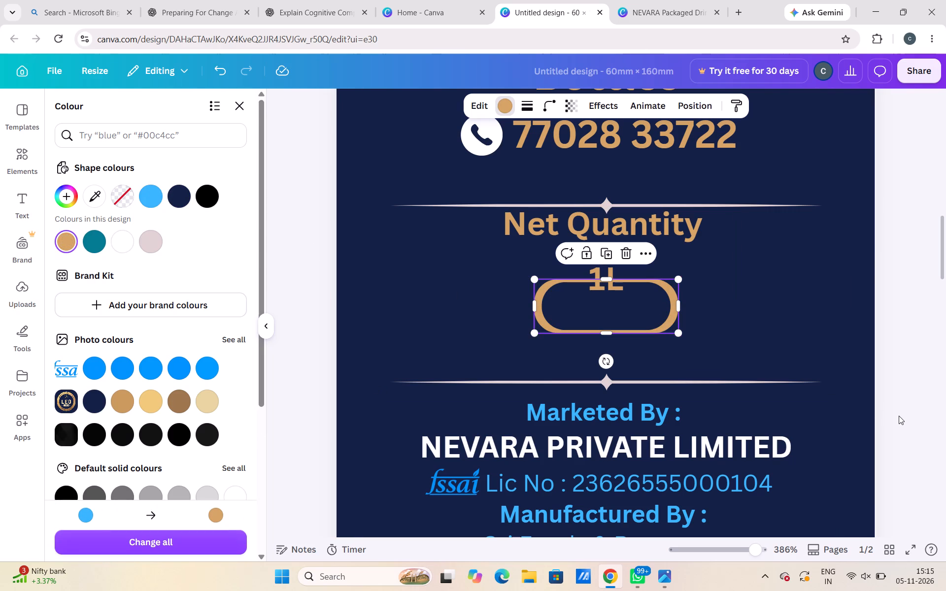
left_click(899, 416)
left_click(899, 416)
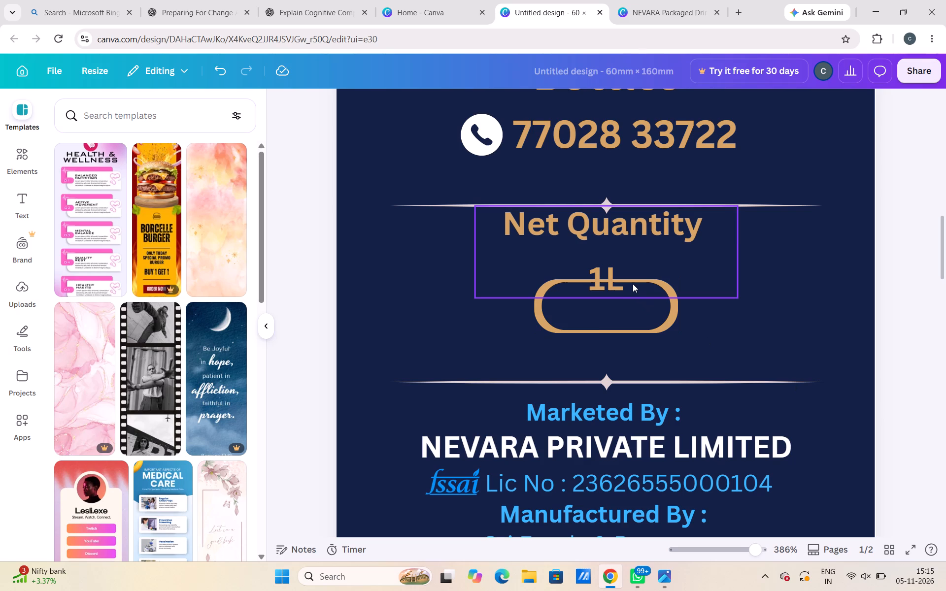
Nudge the Net Quantity text back down so that "1L" sits centred inside the pill.
left_click(633, 284)
key("Down")
key("Down")
key("Down")
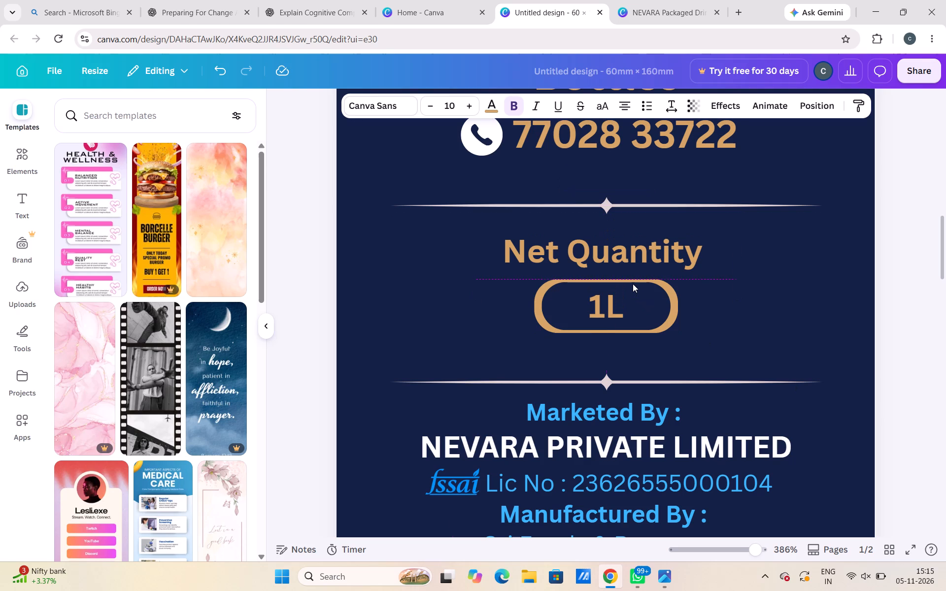
left_click(908, 356)
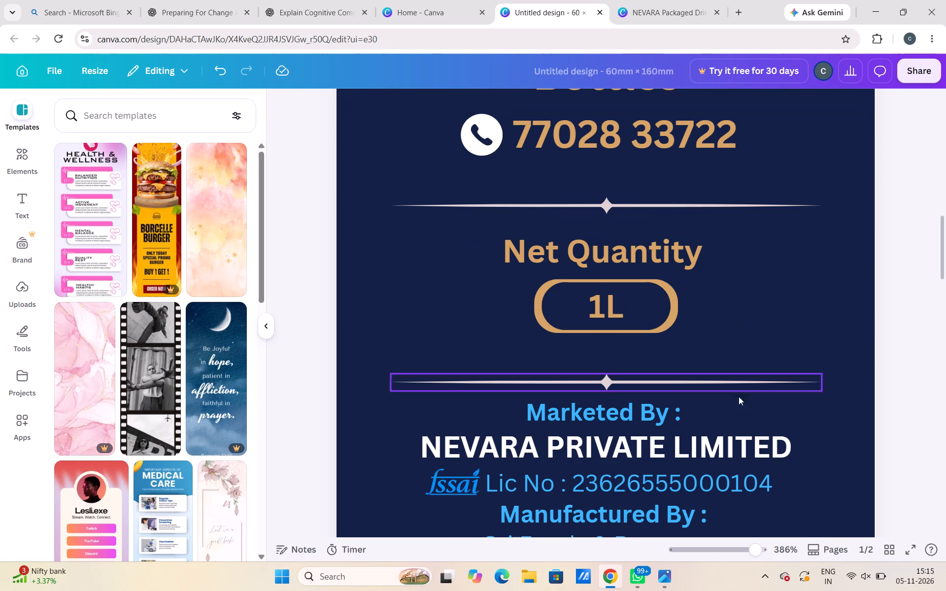
Recolour the two ornamental divider lines above and below the Net Quantity section tan gold.
left_click(621, 385)
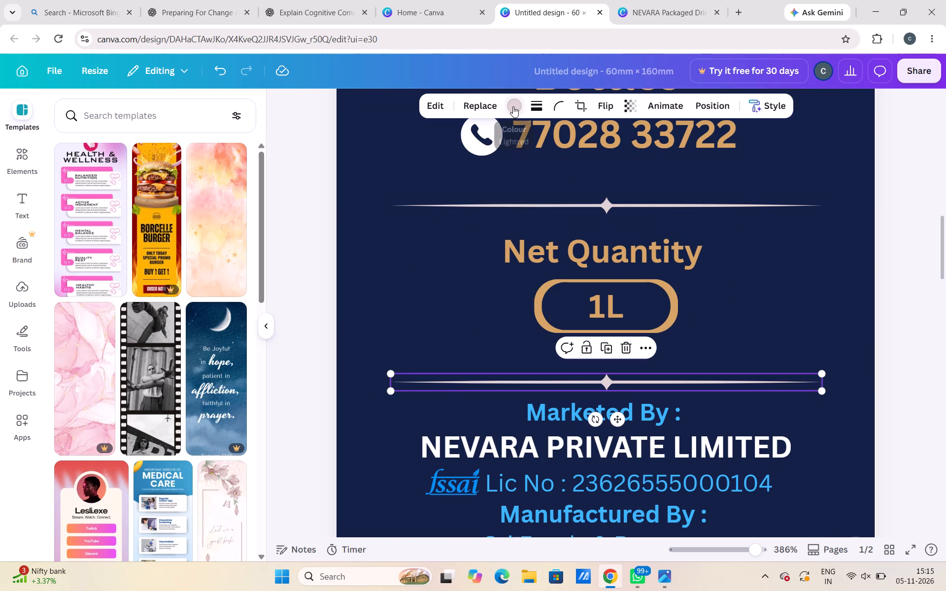
left_click(513, 106)
left_click(93, 241)
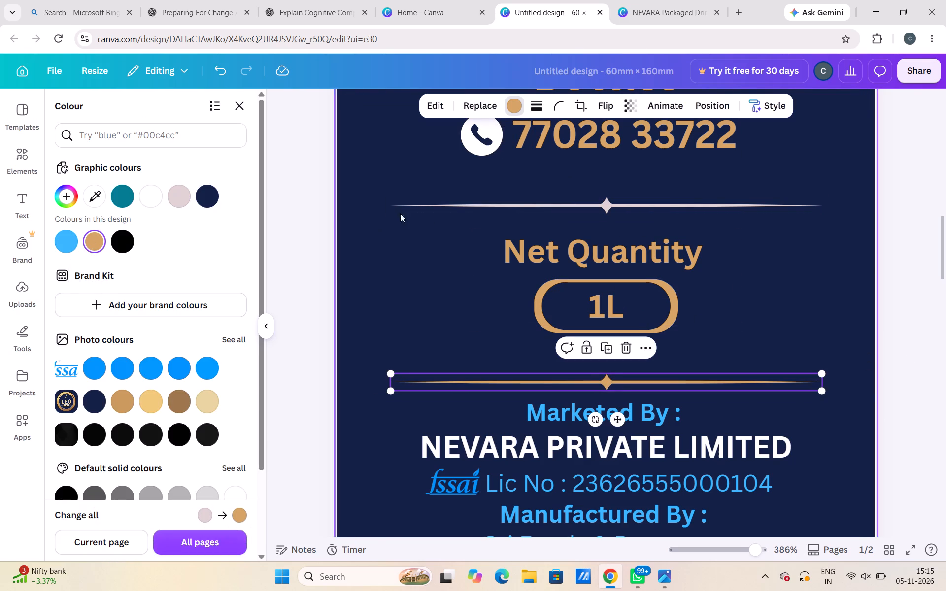
left_click(507, 199)
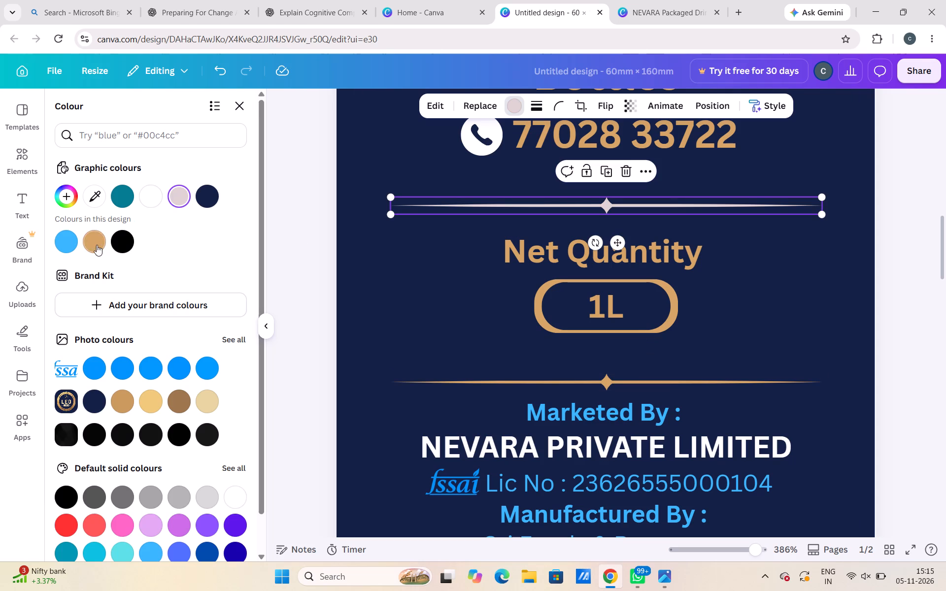
left_click(96, 245)
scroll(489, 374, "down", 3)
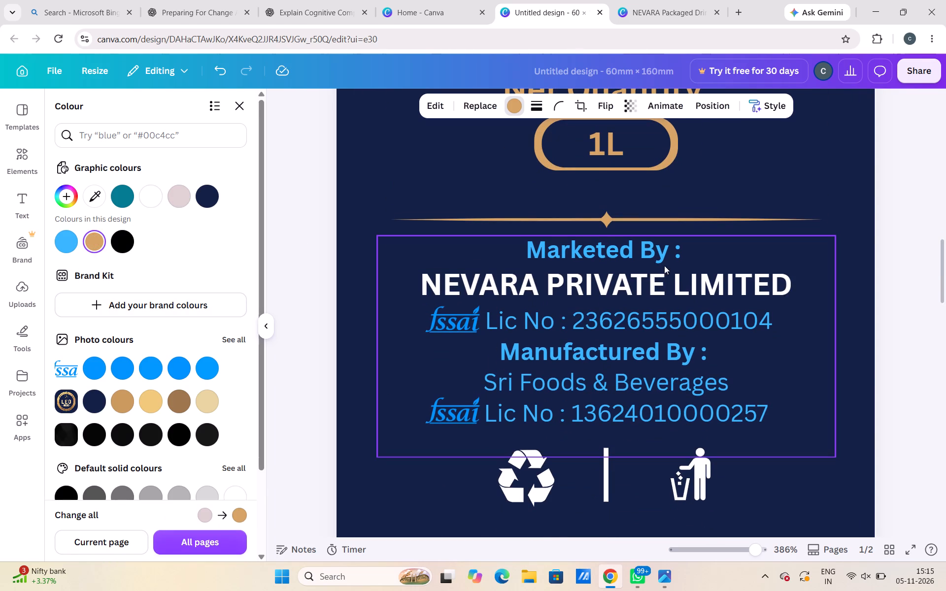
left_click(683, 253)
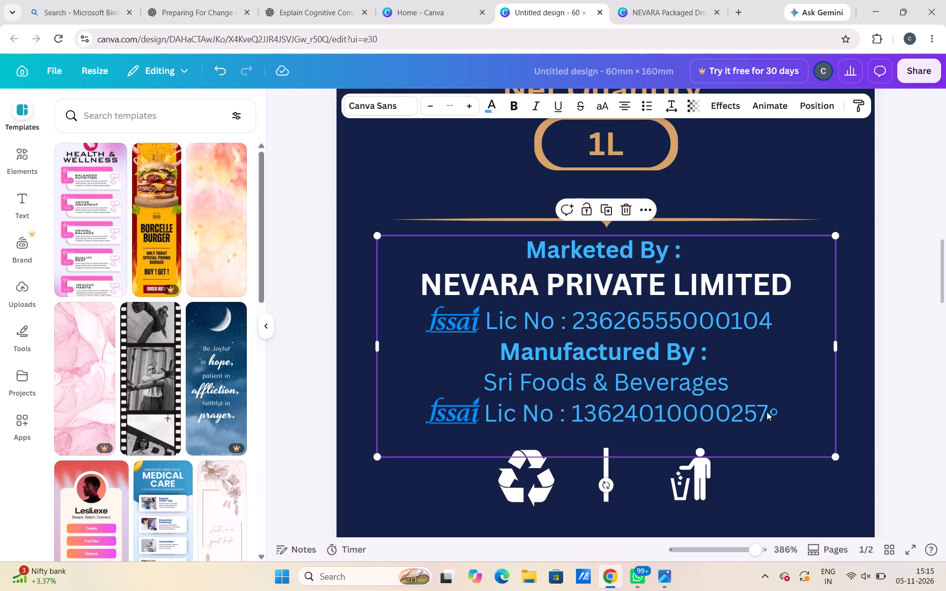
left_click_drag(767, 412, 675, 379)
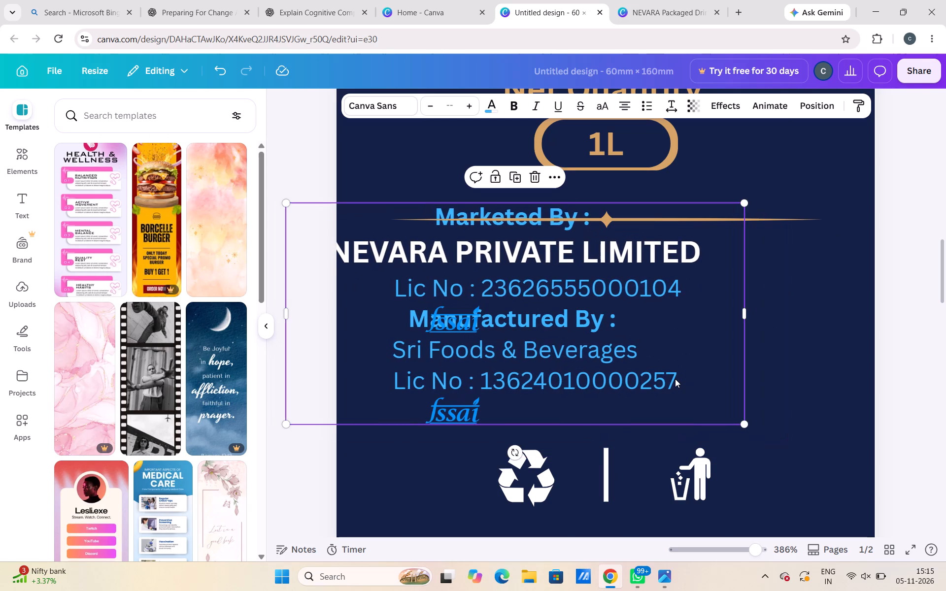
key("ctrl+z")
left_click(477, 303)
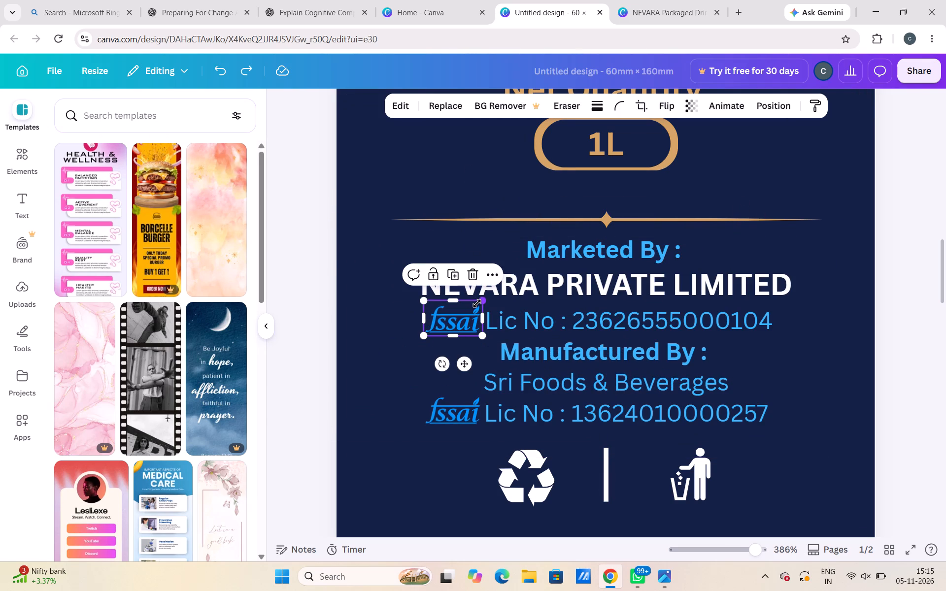
Recolour all the text in the "Marketed By" and "Manufactured By" block tan gold, keeping its original mix of bold and regular weights.
left_click(613, 356)
double_click(613, 356)
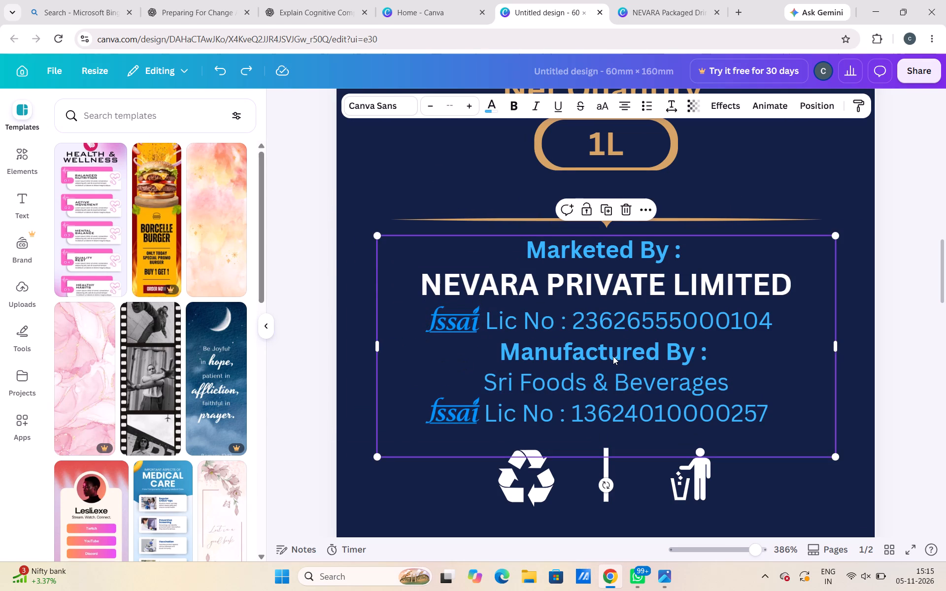
key("ctrl+a")
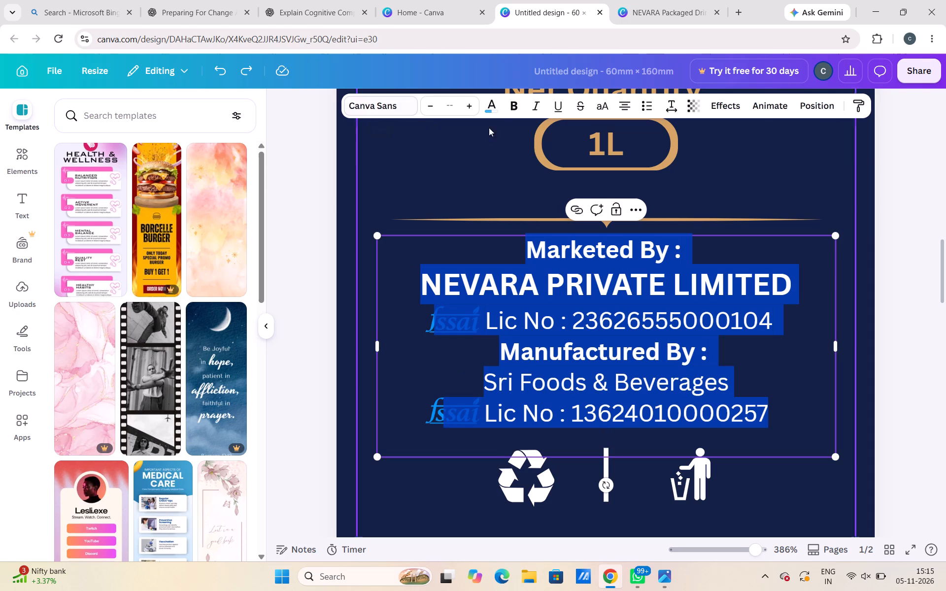
left_click(509, 100)
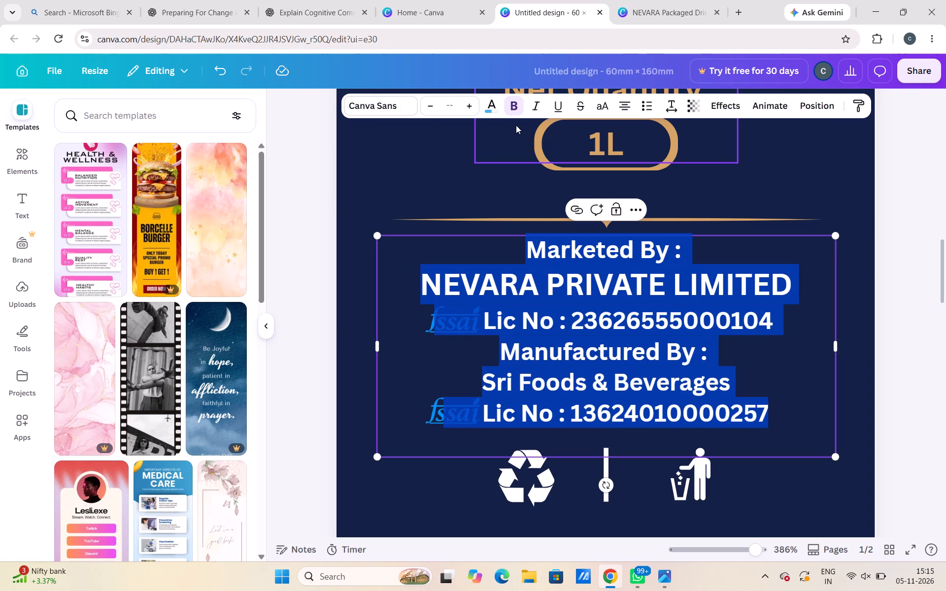
left_click(513, 105)
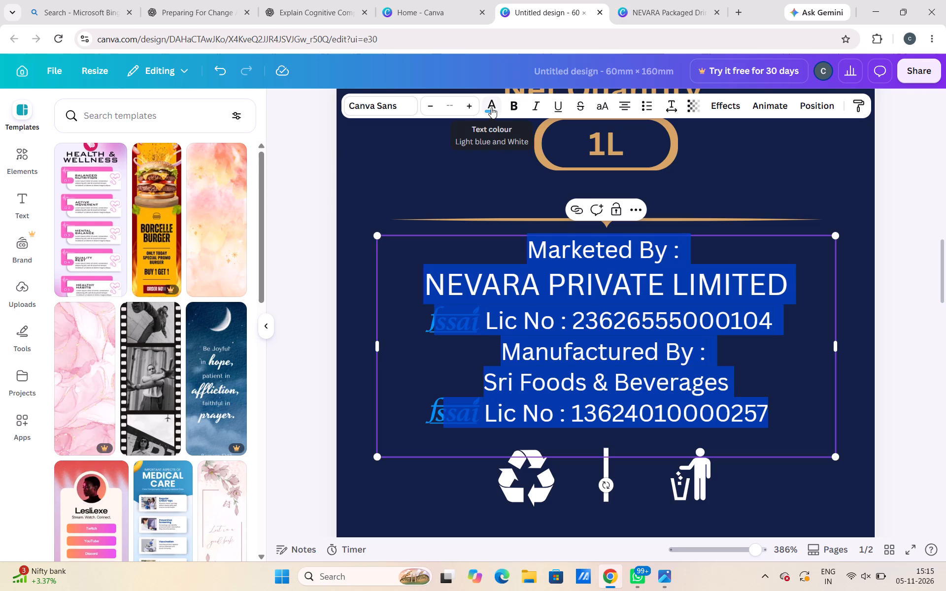
key("ctrl+z")
key("ctrl+z")
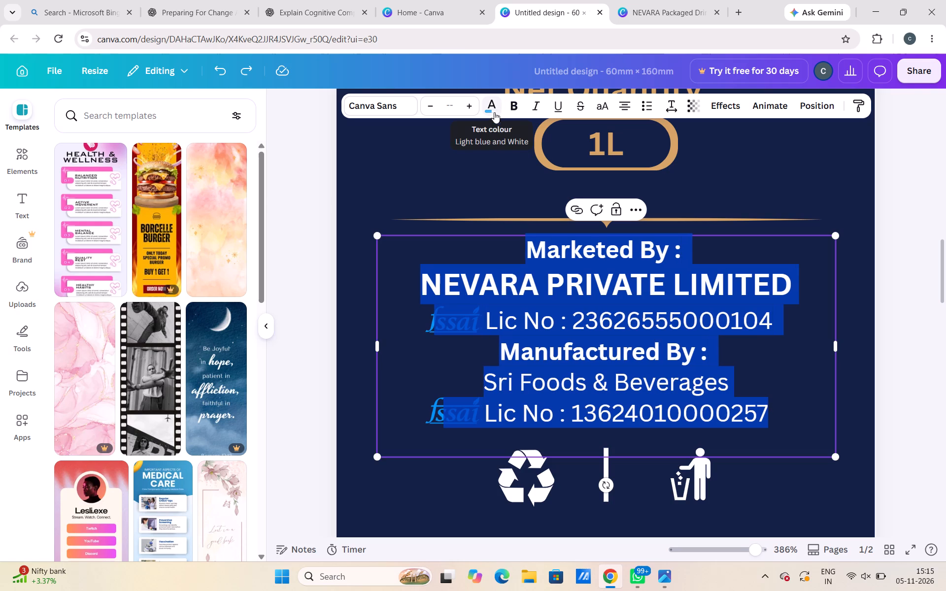
left_click(495, 114)
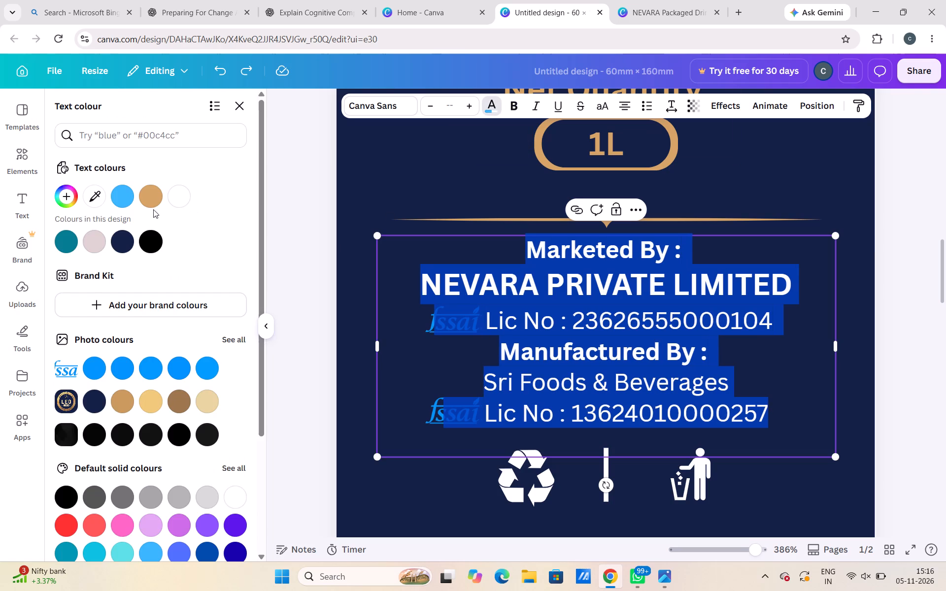
left_click(149, 206)
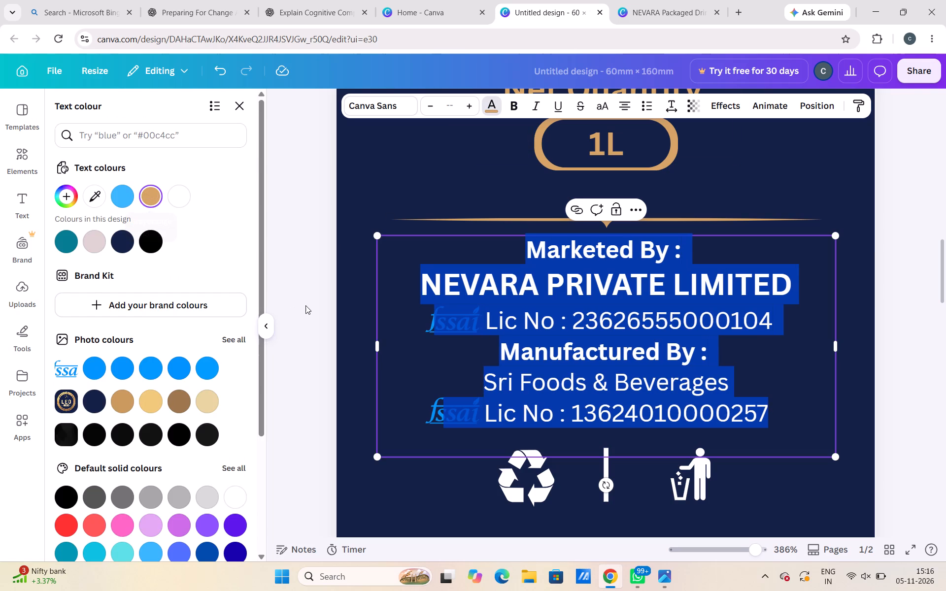
left_click(305, 305)
left_click(305, 305)
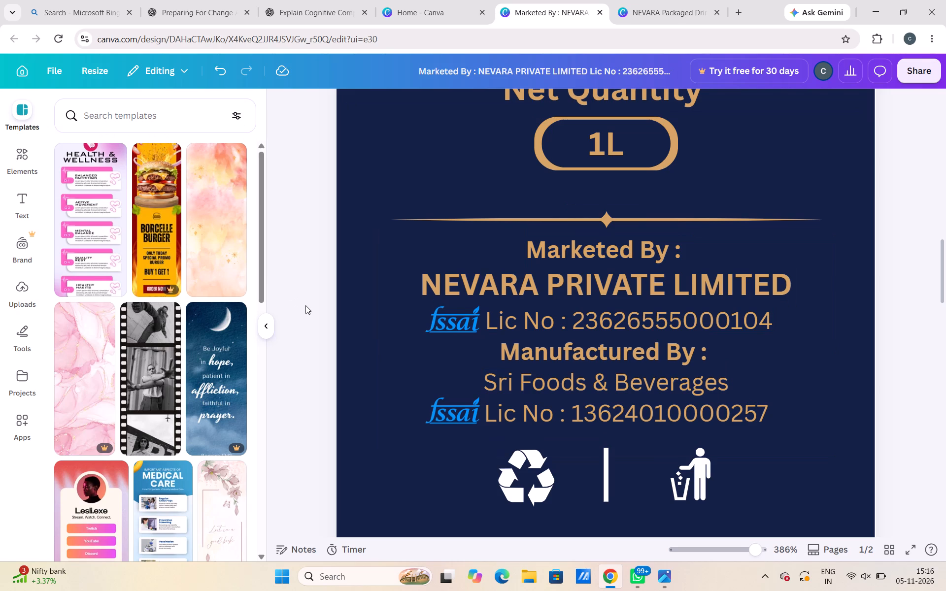
Recolour the white recycling icon at the foot of the label tan gold.
left_click(532, 483)
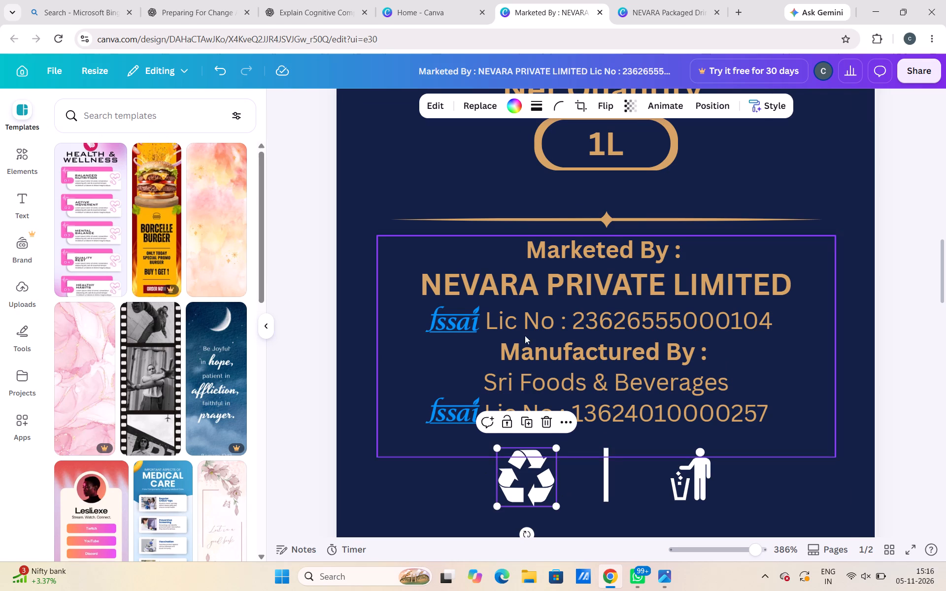
left_click(517, 107)
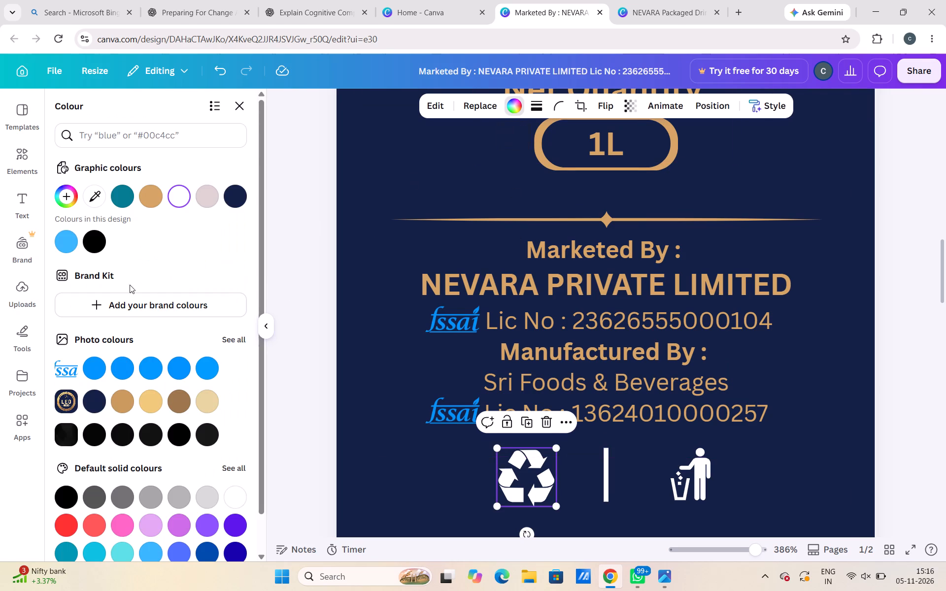
left_click(148, 194)
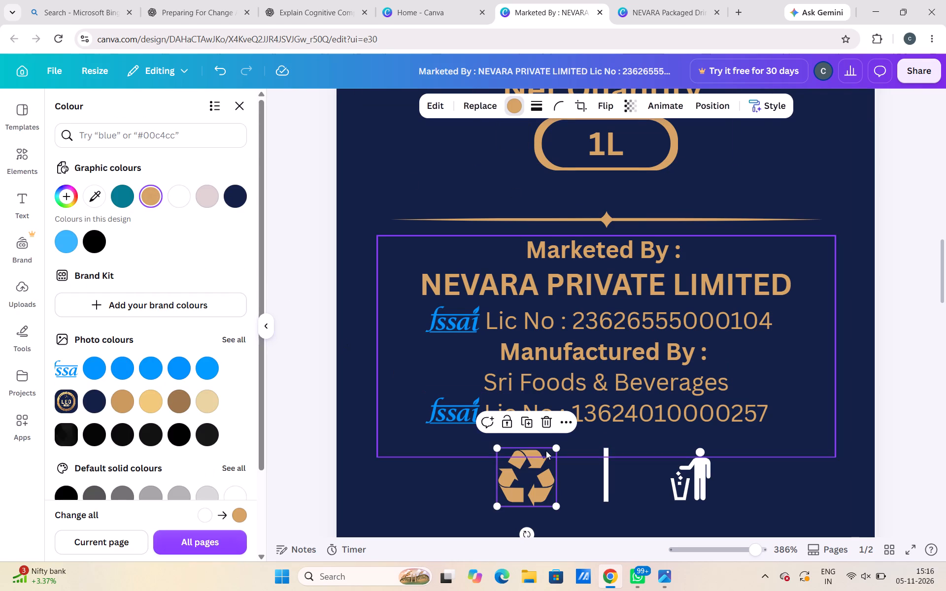
Recolour the short vertical divider and the white litter-bin icon at the foot of the label tan gold.
left_click(602, 484)
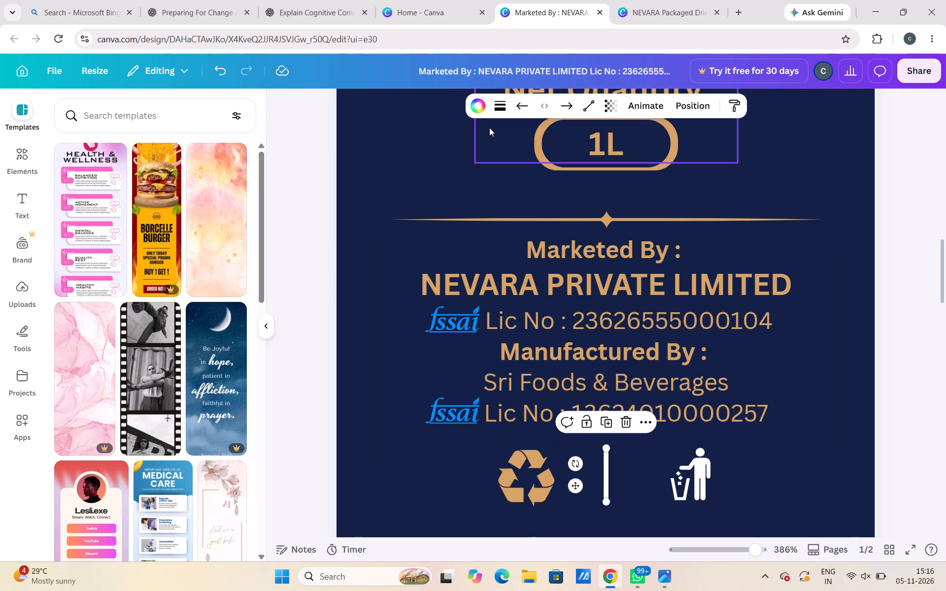
left_click(479, 113)
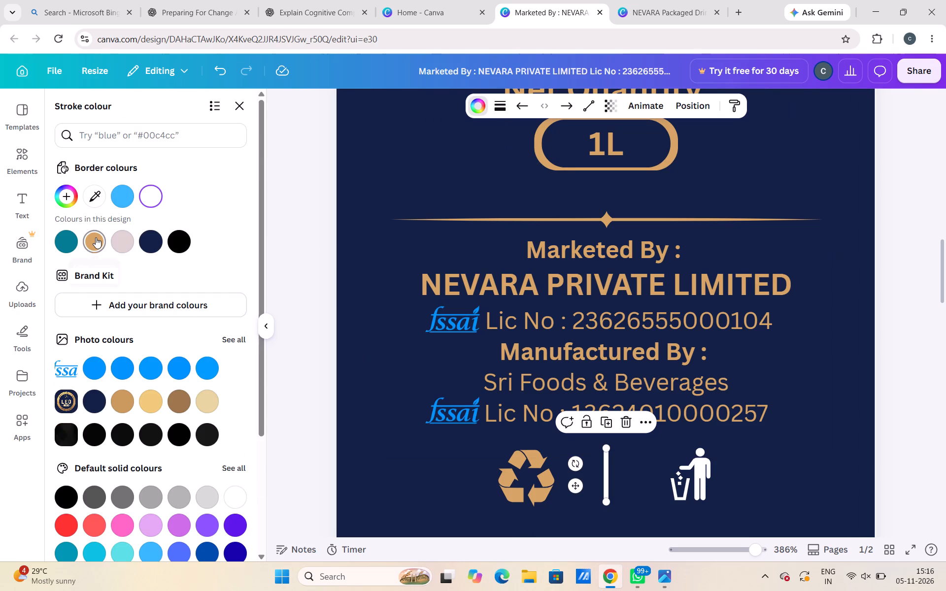
left_click(96, 237)
left_click(690, 485)
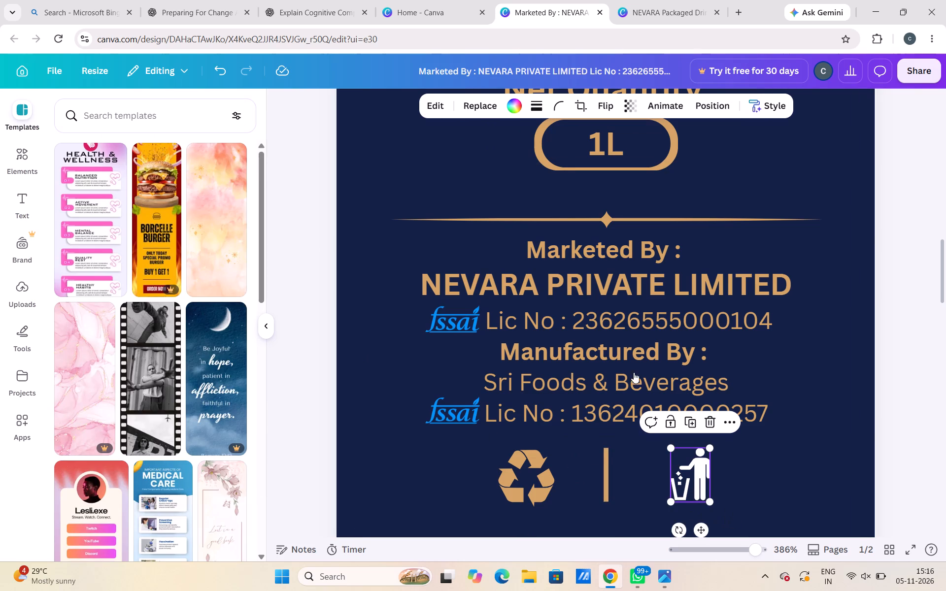
left_click(512, 110)
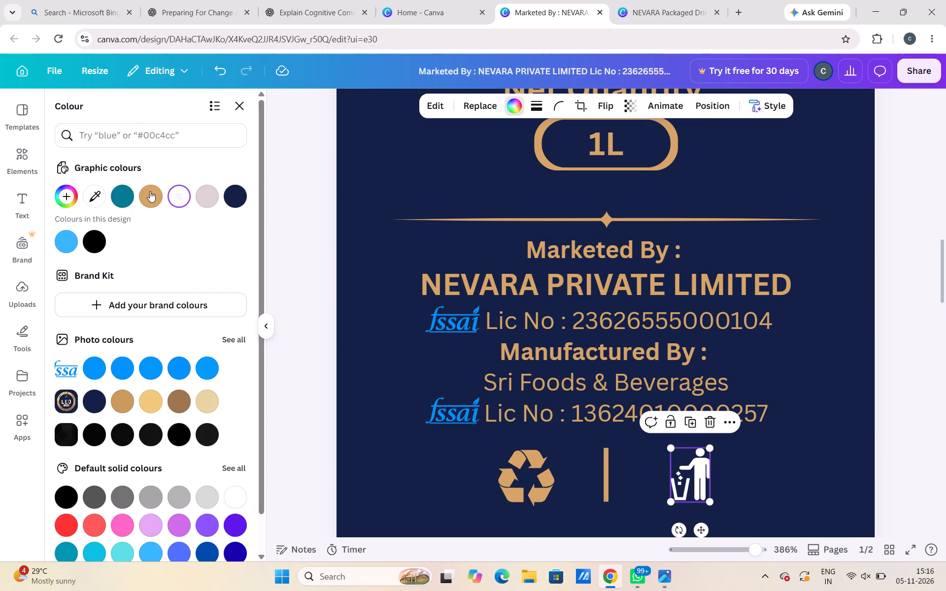
left_click(150, 191)
Recolour both blue fssai logos beside the licence number lines tan gold.
left_click(466, 323)
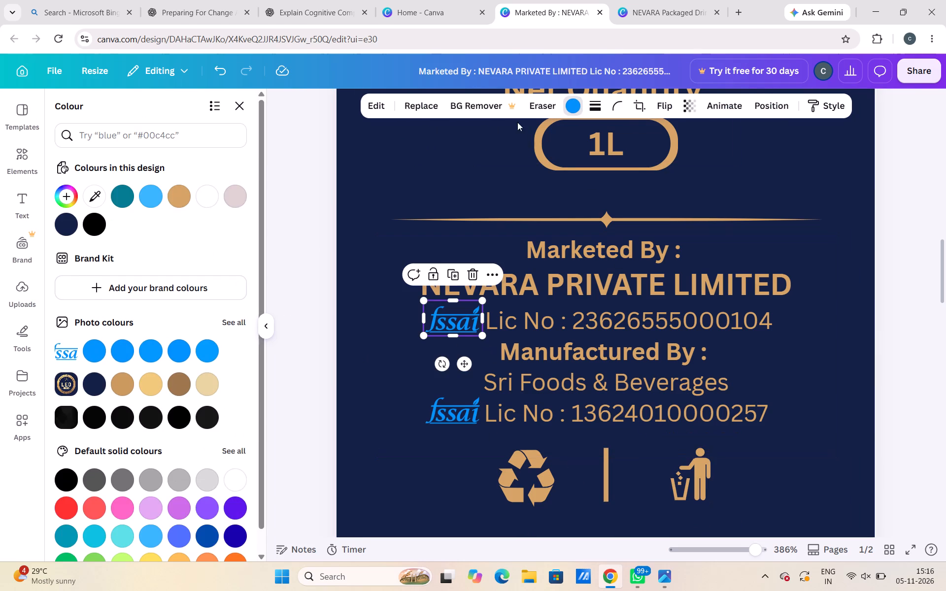
left_click(178, 199)
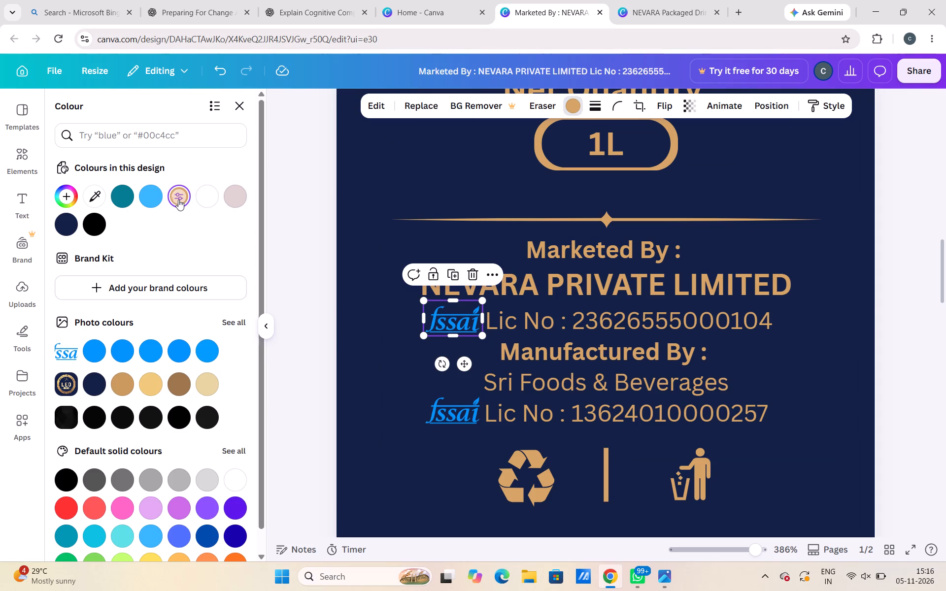
left_click(472, 408)
left_click(568, 107)
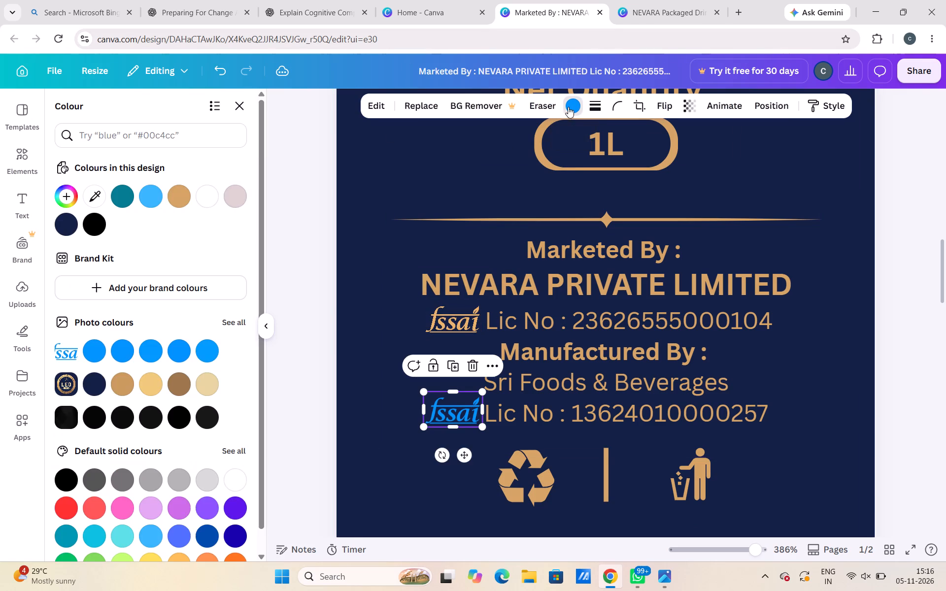
left_click(182, 202)
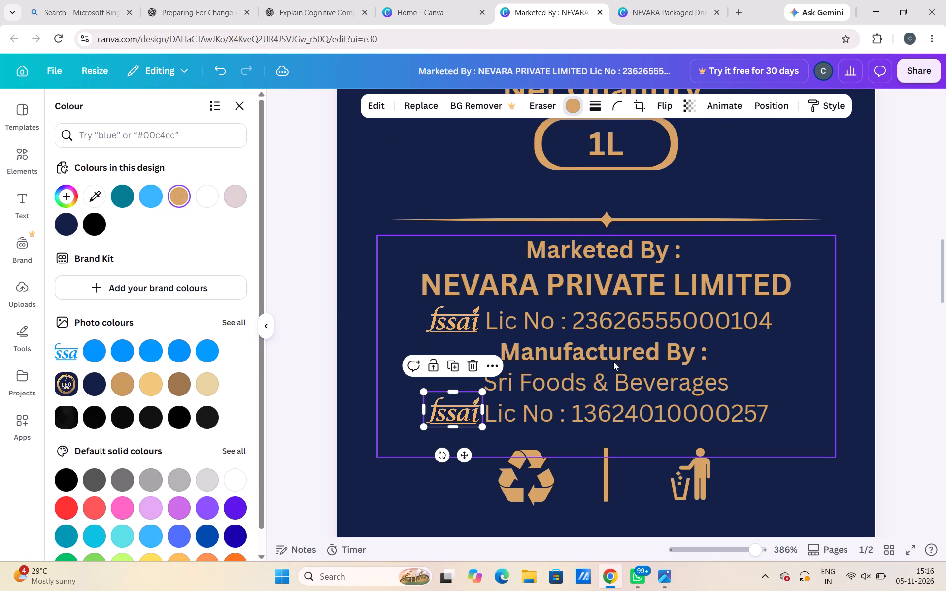
Insert a new line under the "Marketed By" licence number and begin its text with "Conta".
left_click(778, 310)
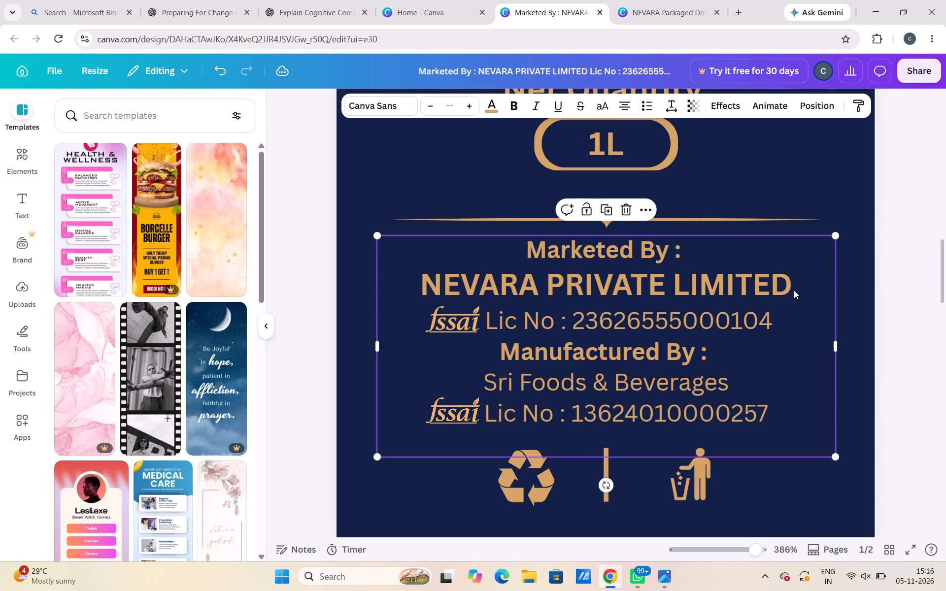
left_click(778, 321)
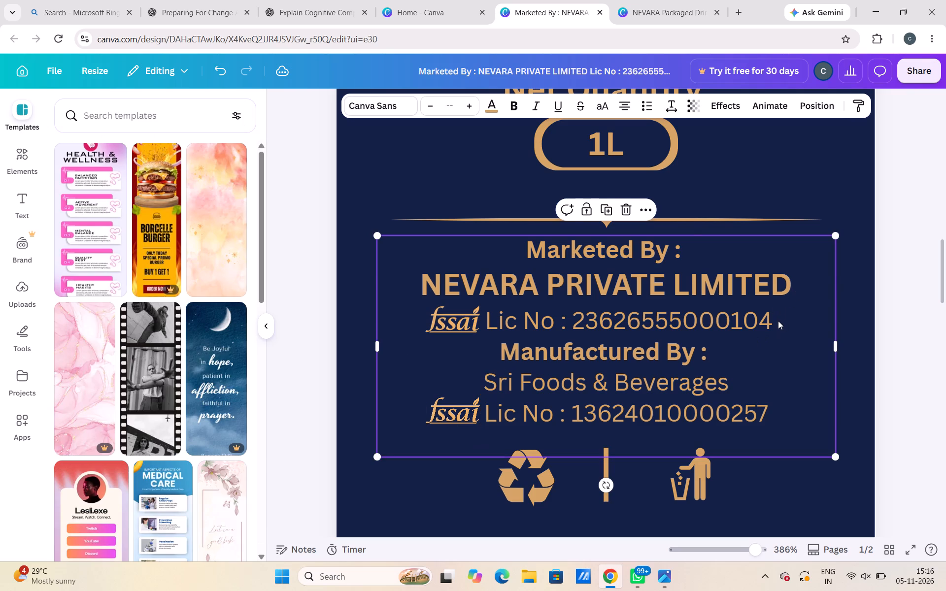
left_click(778, 321)
key("Return")
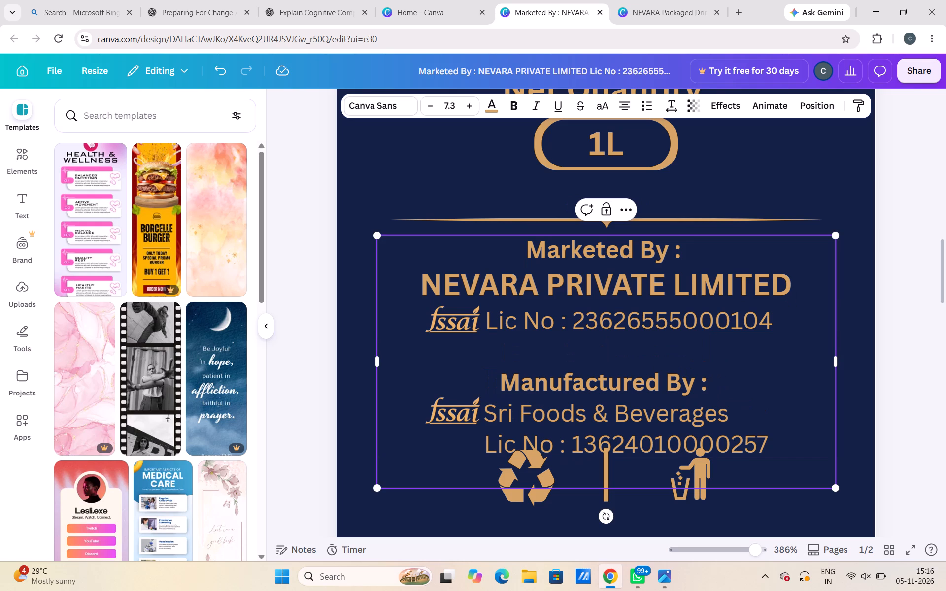
type("vo")
key("BackSpace")
key("BackSpace")
key("shift+c")
type("onta")
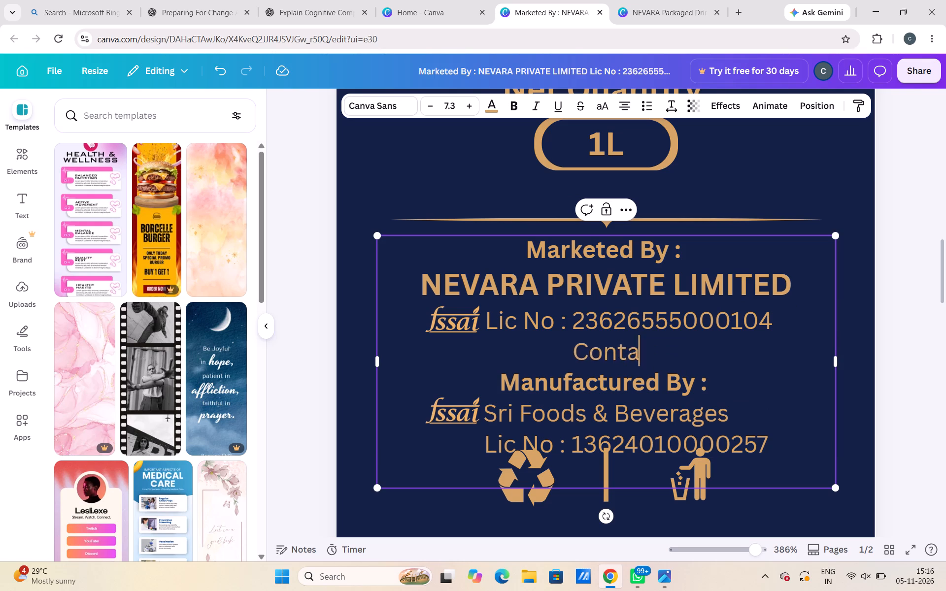
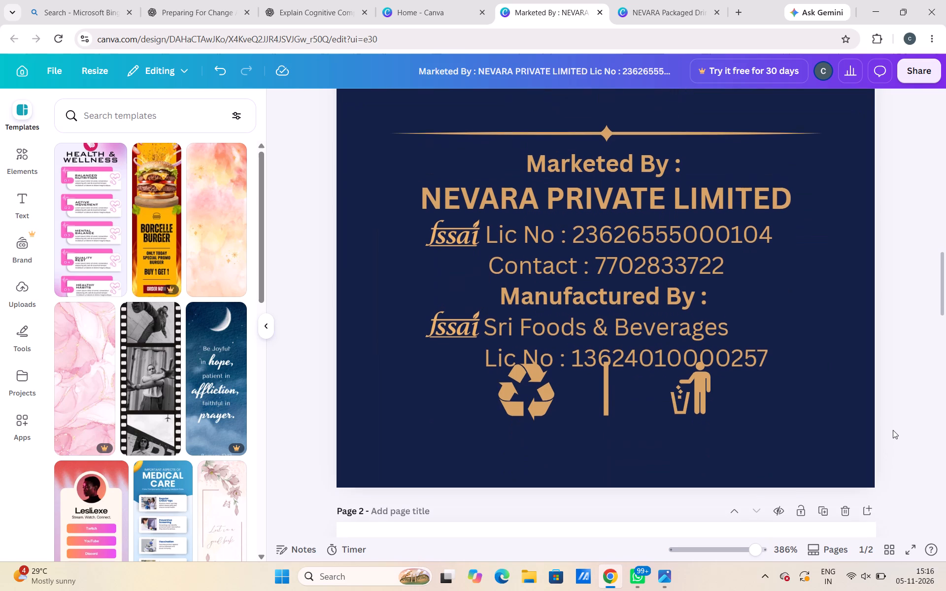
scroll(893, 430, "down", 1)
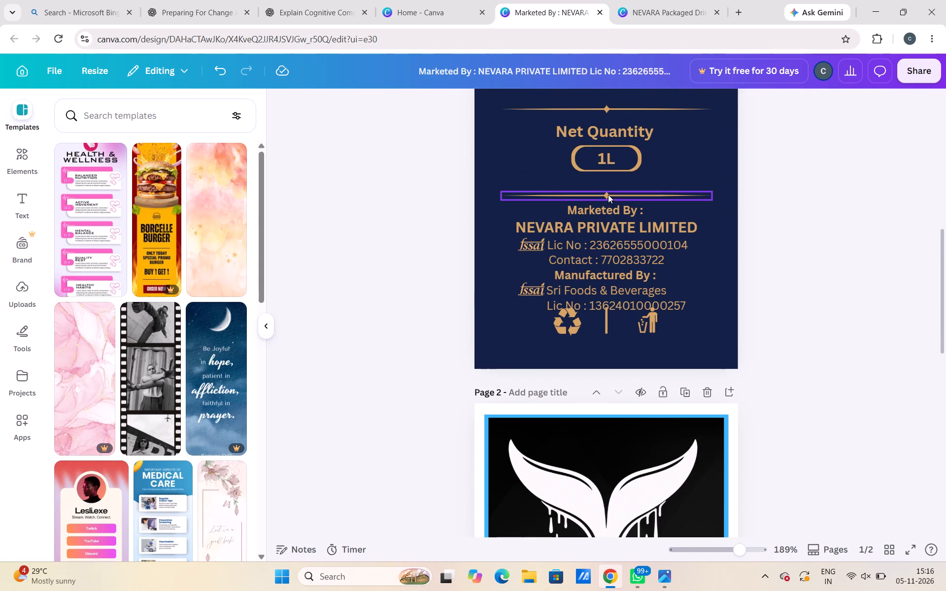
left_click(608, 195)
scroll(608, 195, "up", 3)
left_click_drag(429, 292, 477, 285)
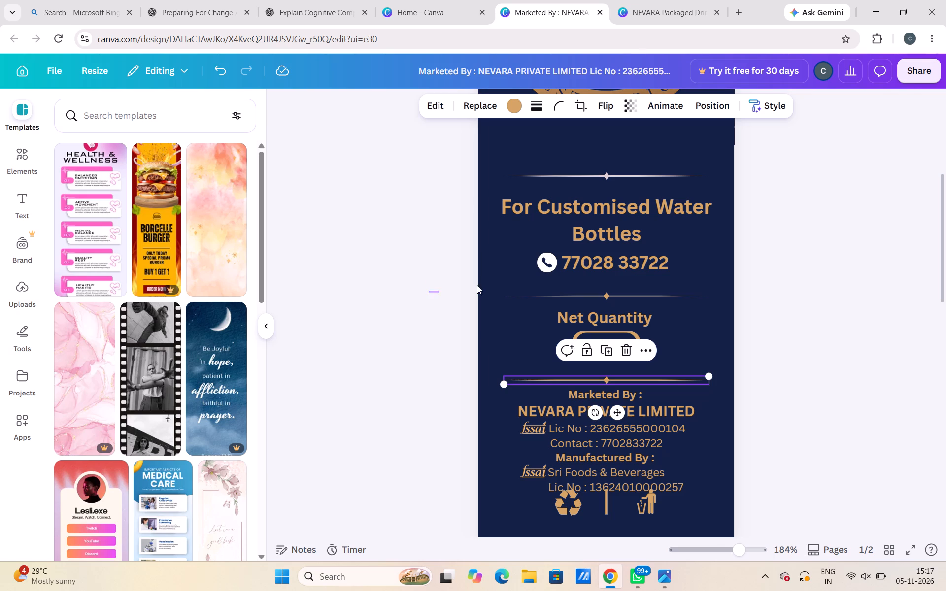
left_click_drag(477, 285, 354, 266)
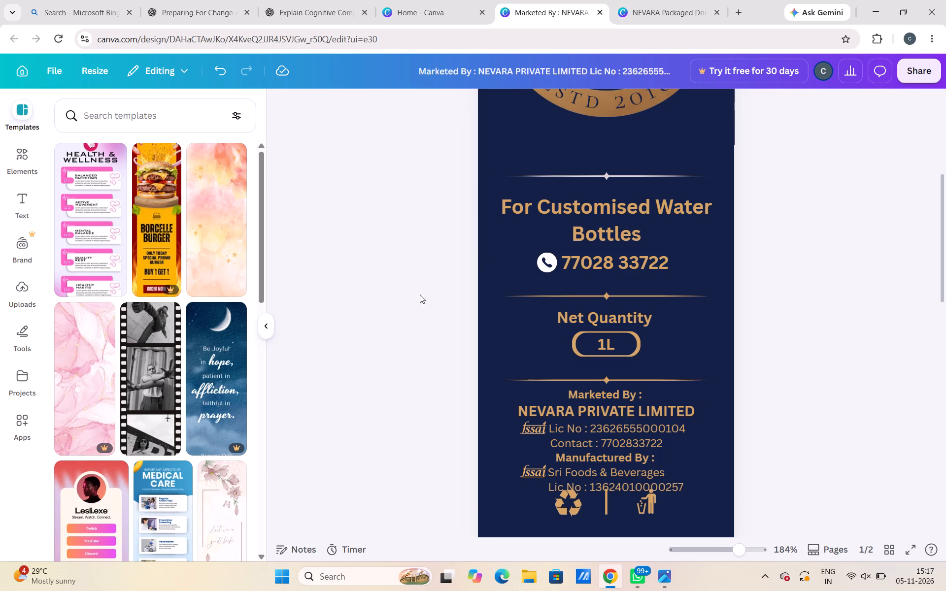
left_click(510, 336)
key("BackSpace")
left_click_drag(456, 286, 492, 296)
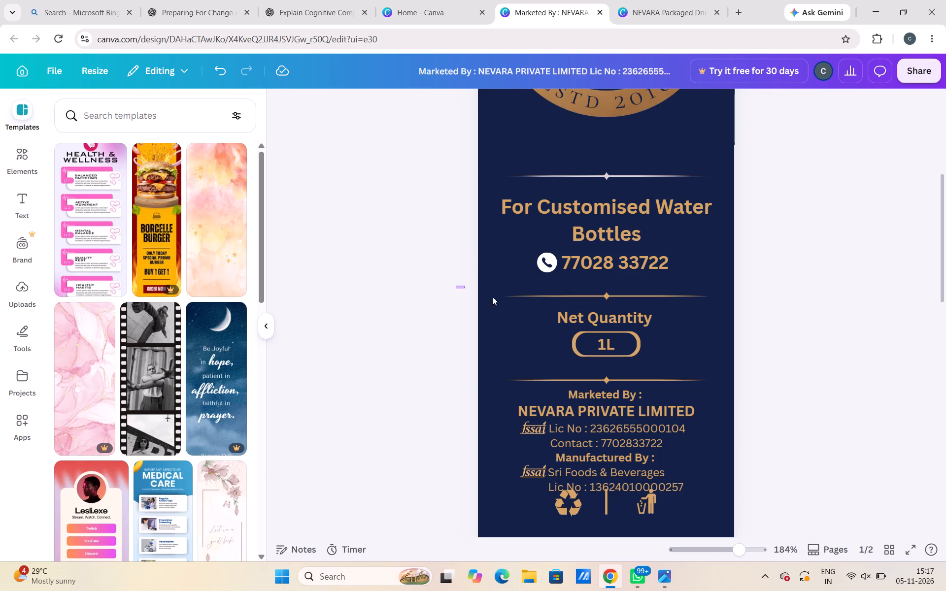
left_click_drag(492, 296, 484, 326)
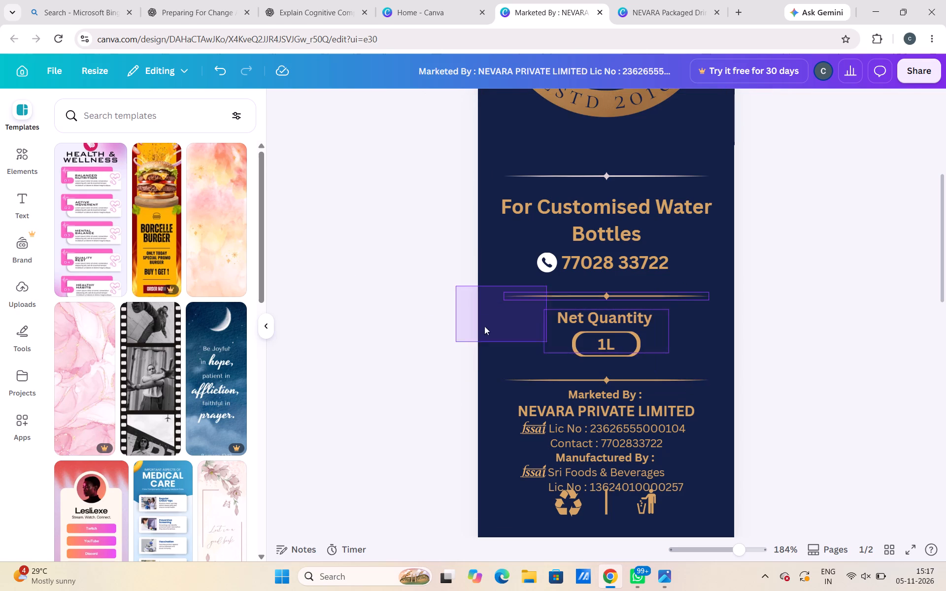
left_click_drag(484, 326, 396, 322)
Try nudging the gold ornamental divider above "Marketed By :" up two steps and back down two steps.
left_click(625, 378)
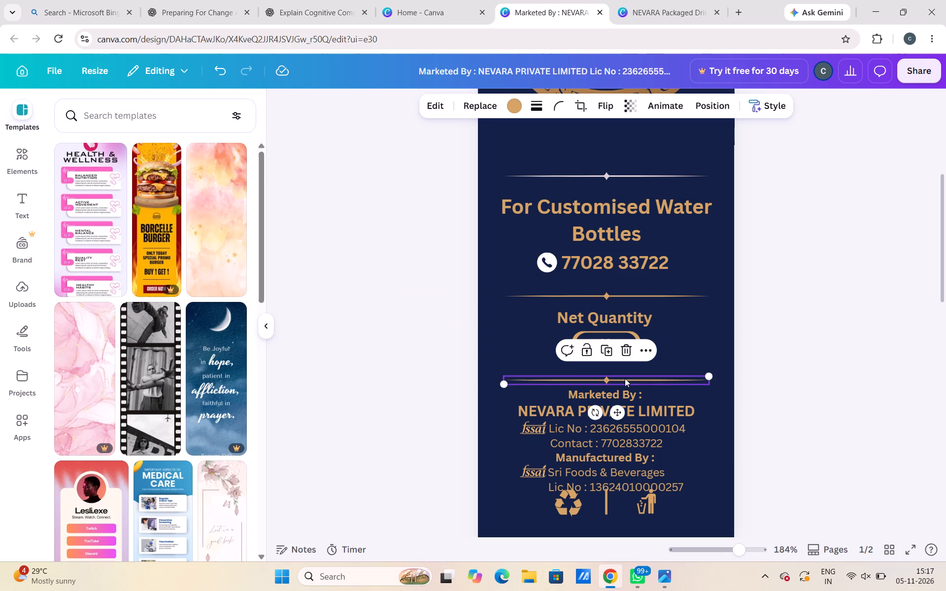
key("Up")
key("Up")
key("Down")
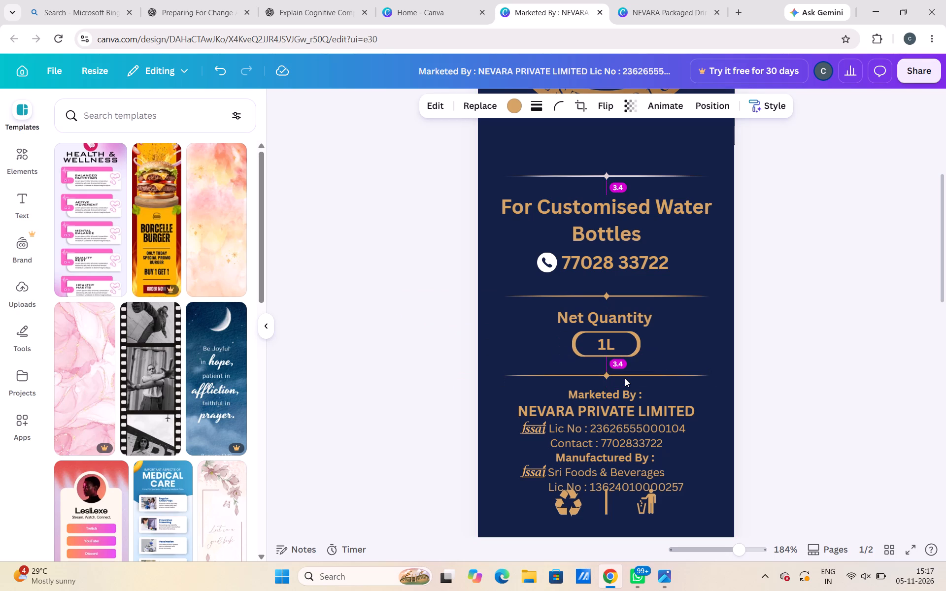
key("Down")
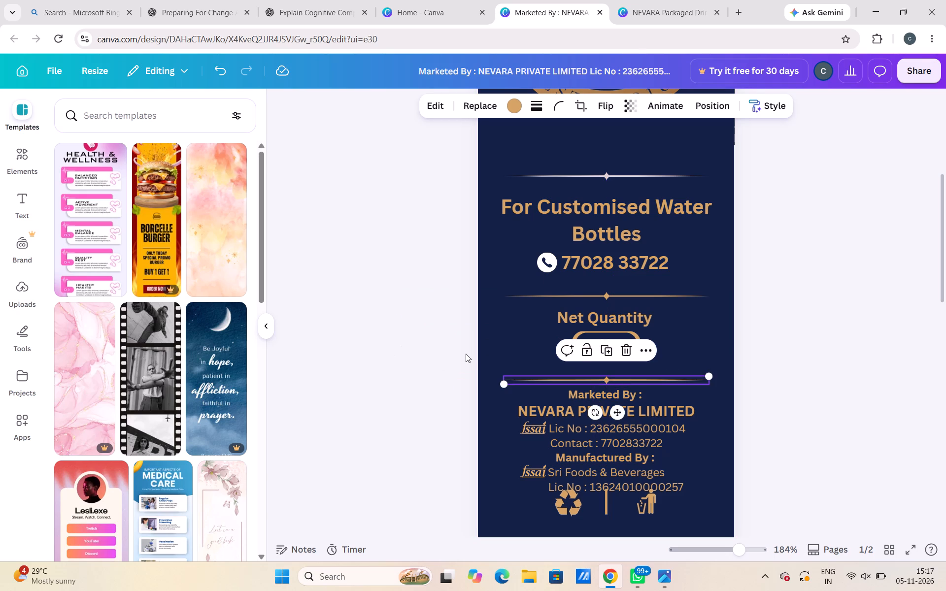
Group the Net Quantity heading, 1L badge and the gold dividers above and below them, and nudge the group up two steps.
left_click(466, 354)
left_click_drag(428, 279, 639, 372)
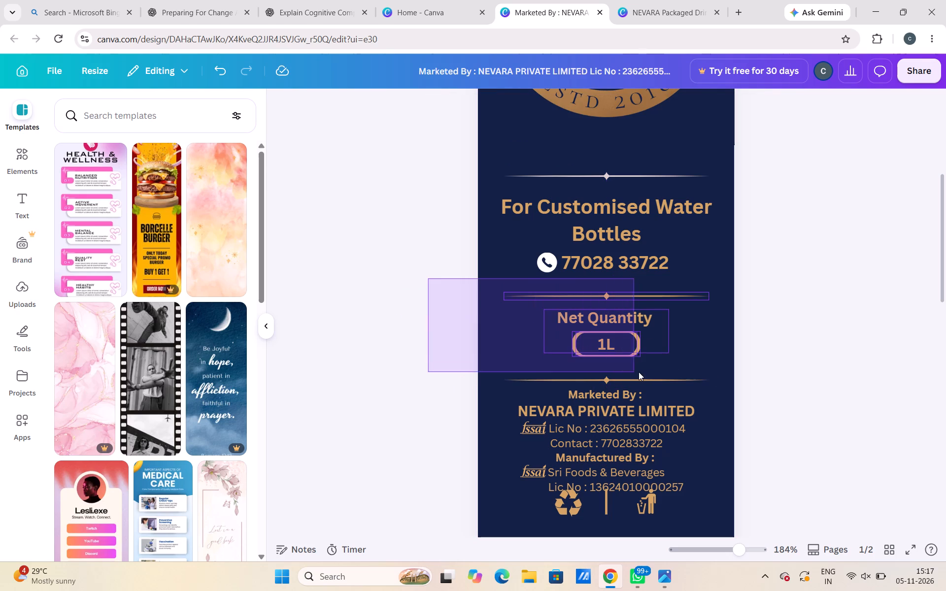
left_click_drag(639, 372, 714, 384)
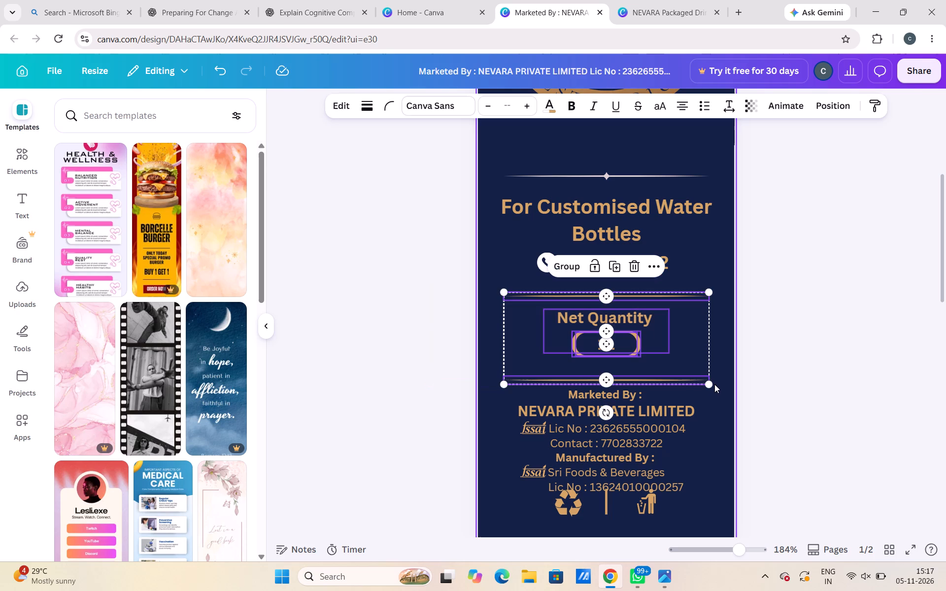
key("ctrl+g")
key("Up")
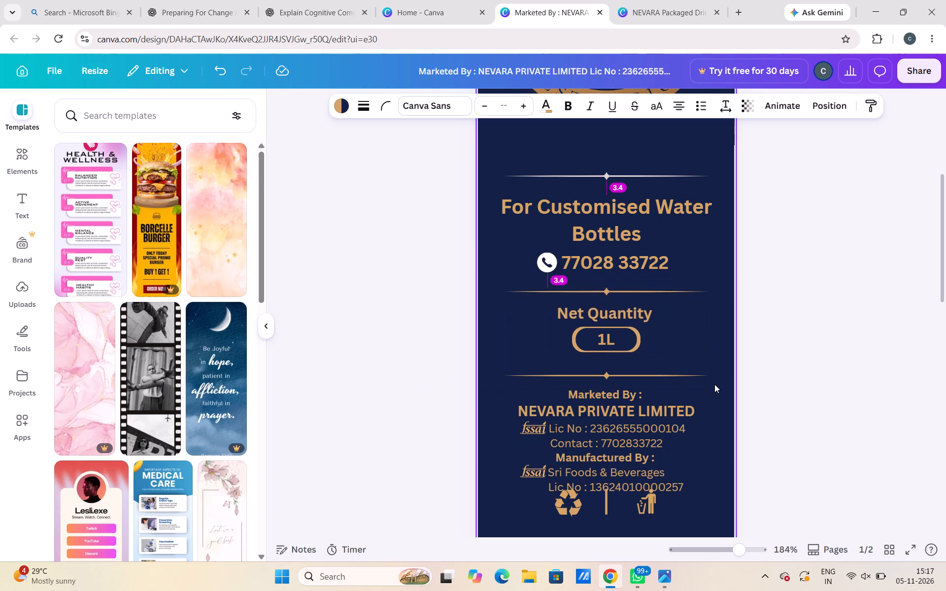
key("Up")
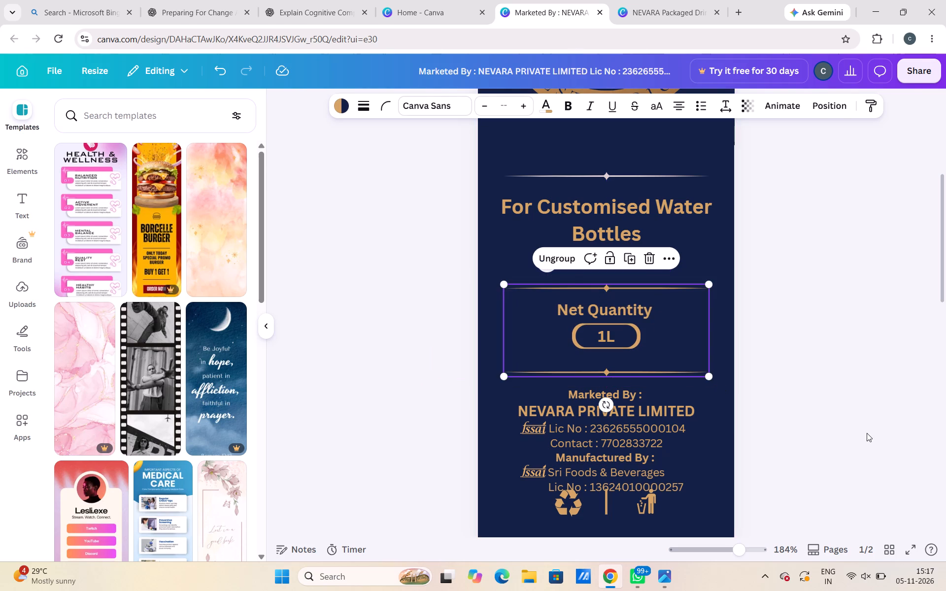
left_click(867, 433)
Nudge the "Marketed By" and "Manufactured By" text block up two steps, clear of the recycling and litter-bin icons.
scroll(867, 433, "down", 1)
left_click(635, 380)
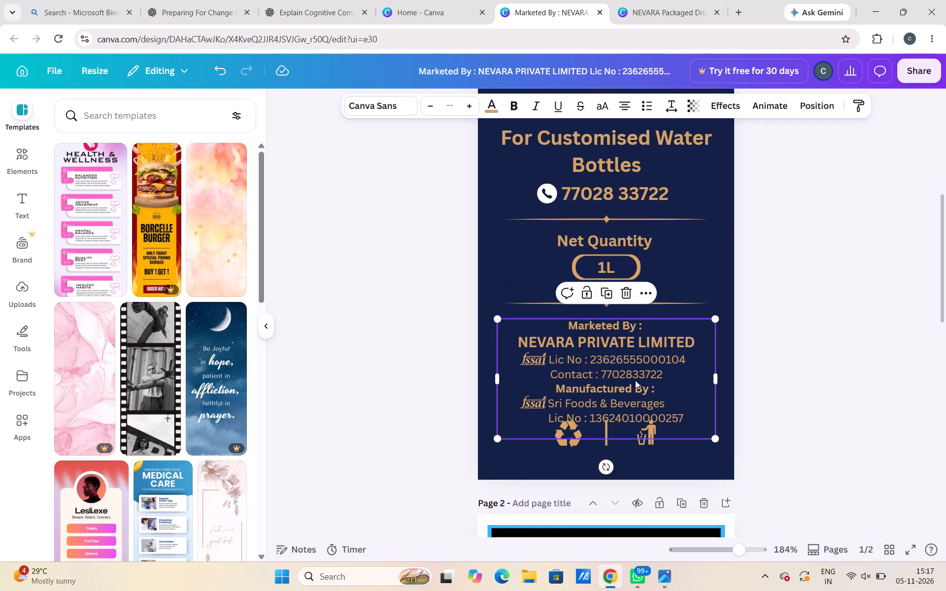
key("Up")
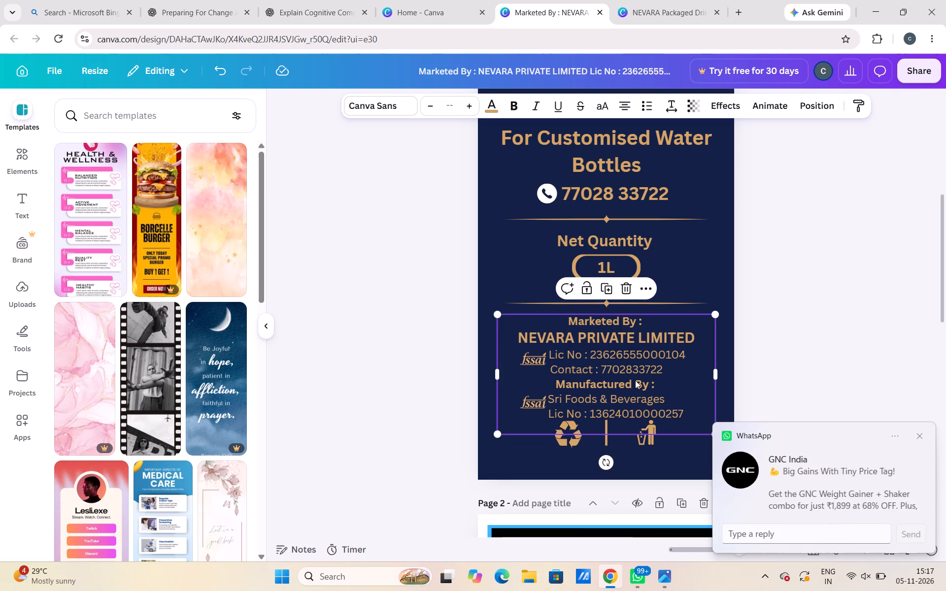
key("Up")
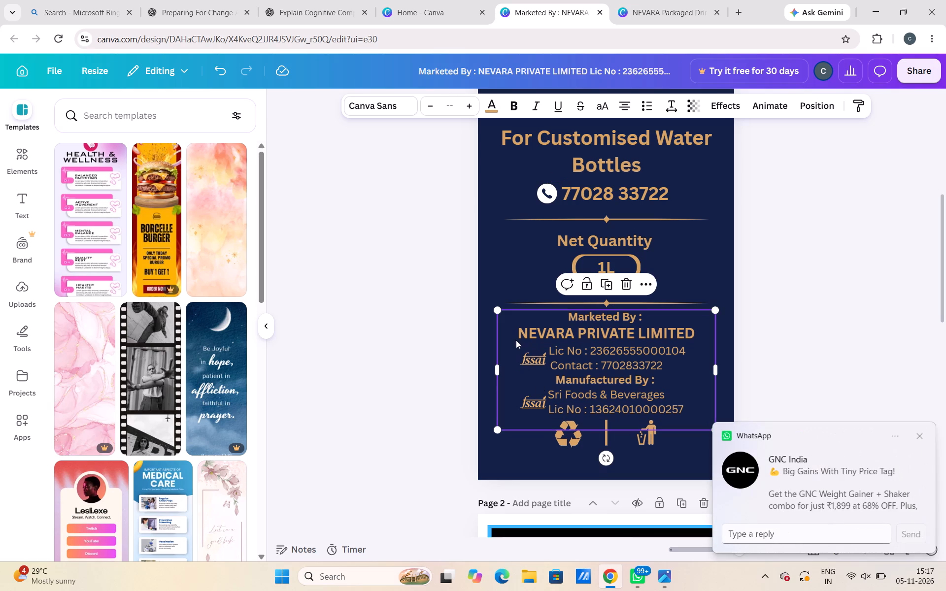
Nudge the upper fssai logo up two steps to line up with the "Marketed By" licence number line.
left_click(526, 354)
key("Up")
key("Up")
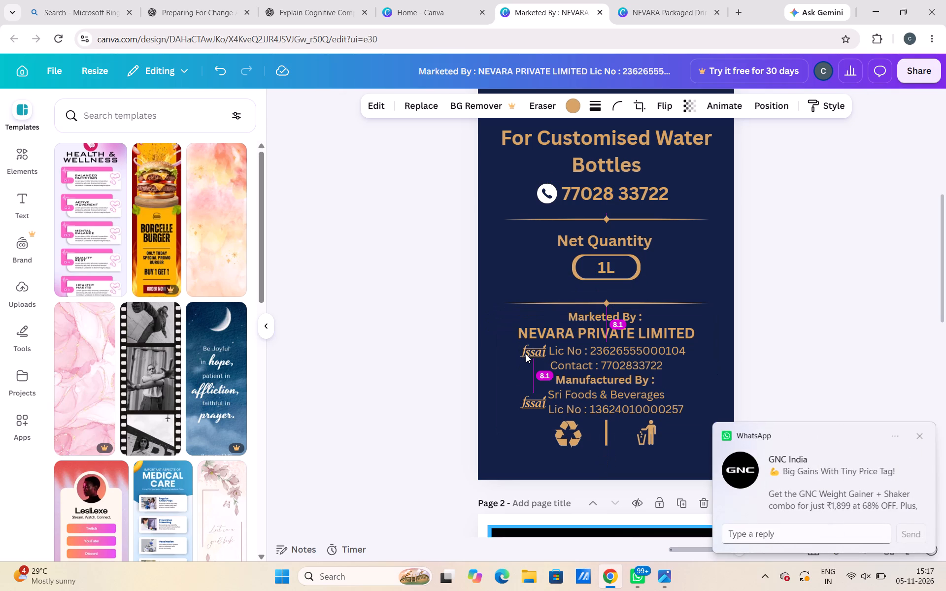
Move the lower fssai logo down to line up with the licence number line under "Sri Foods & Beverages".
left_click(538, 397)
key("Down")
key("Down")
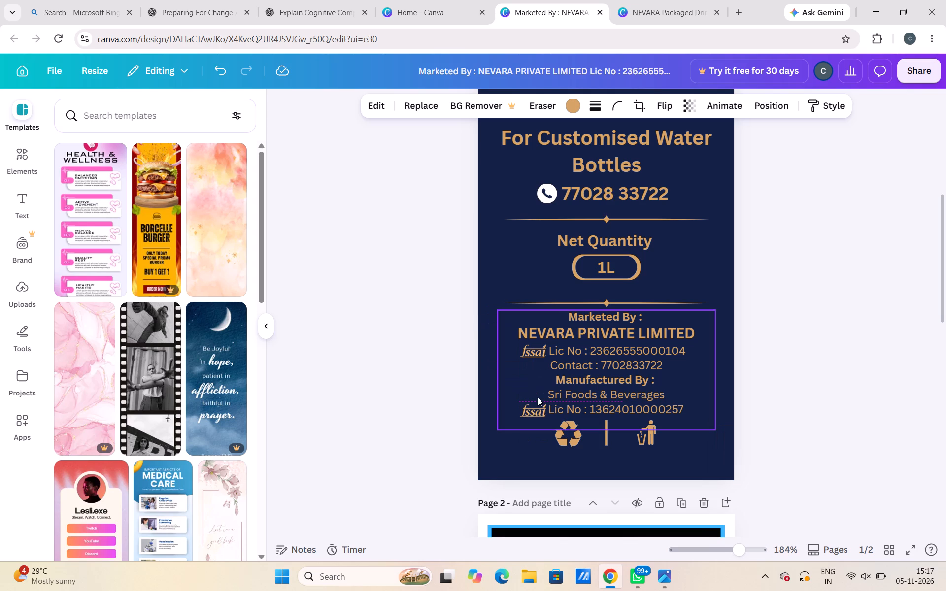
key("Up")
scroll(538, 397, "down", 1)
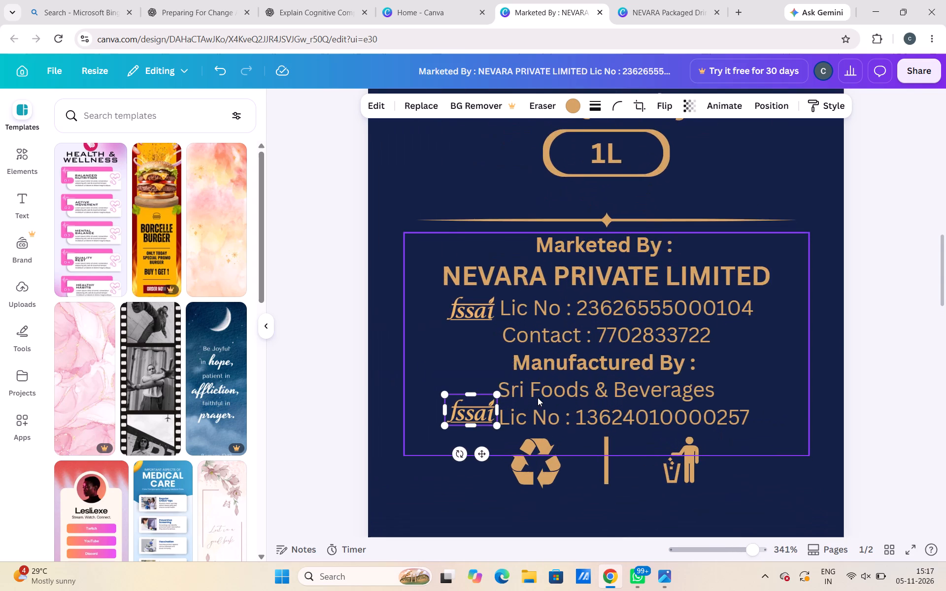
scroll(538, 397, "down", 2)
scroll(538, 397, "up", 4)
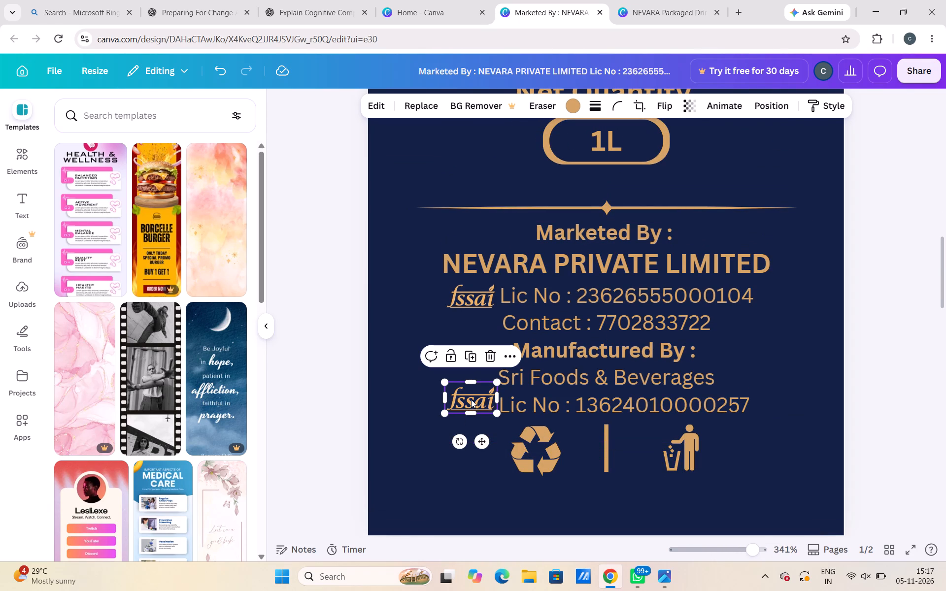
left_click(471, 399)
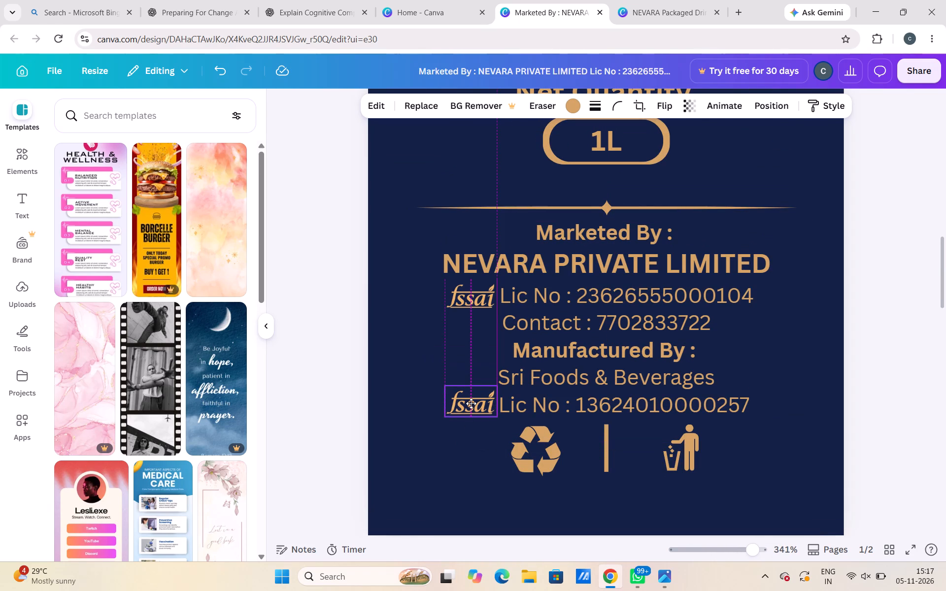
left_click(912, 304)
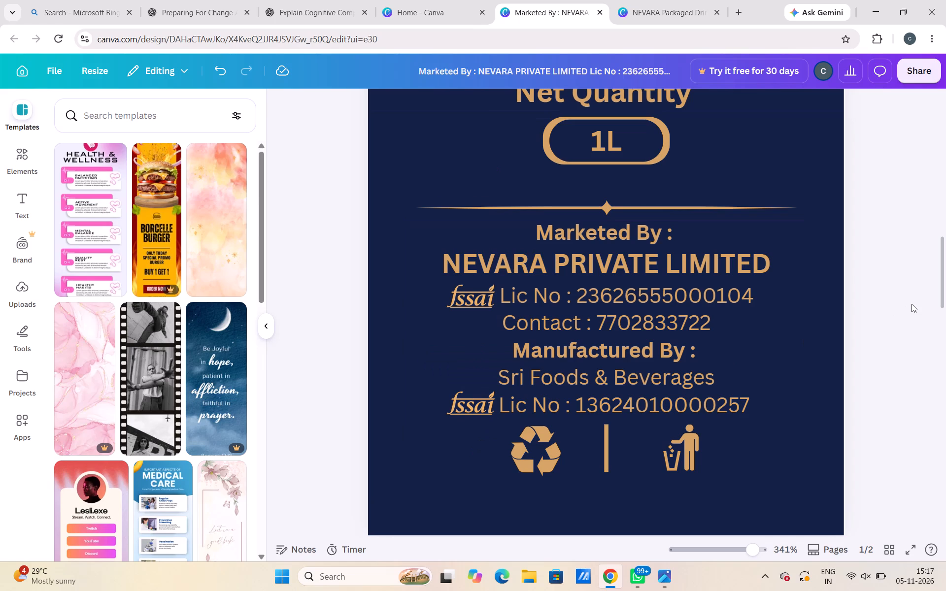
scroll(912, 304, "up", 1)
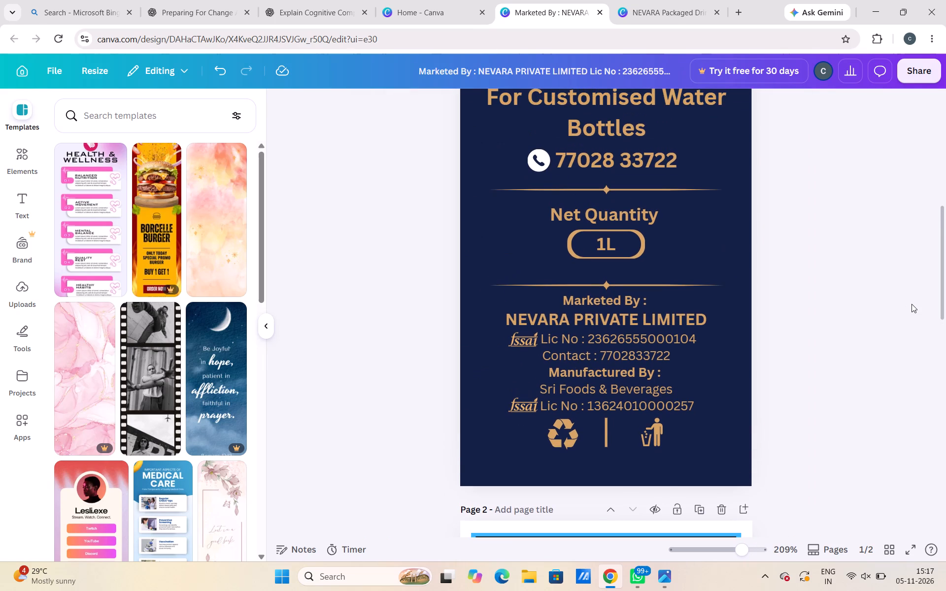
Nudge the recycling icon, the short vertical divider and the litter-bin icon one step down, away from the last licence number line.
left_click(569, 441)
key("Down")
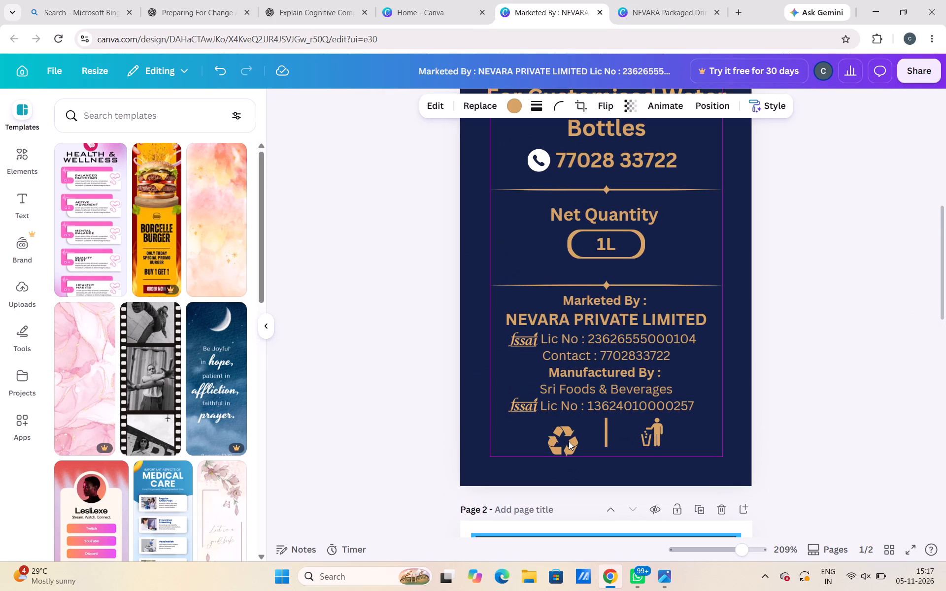
left_click(602, 437)
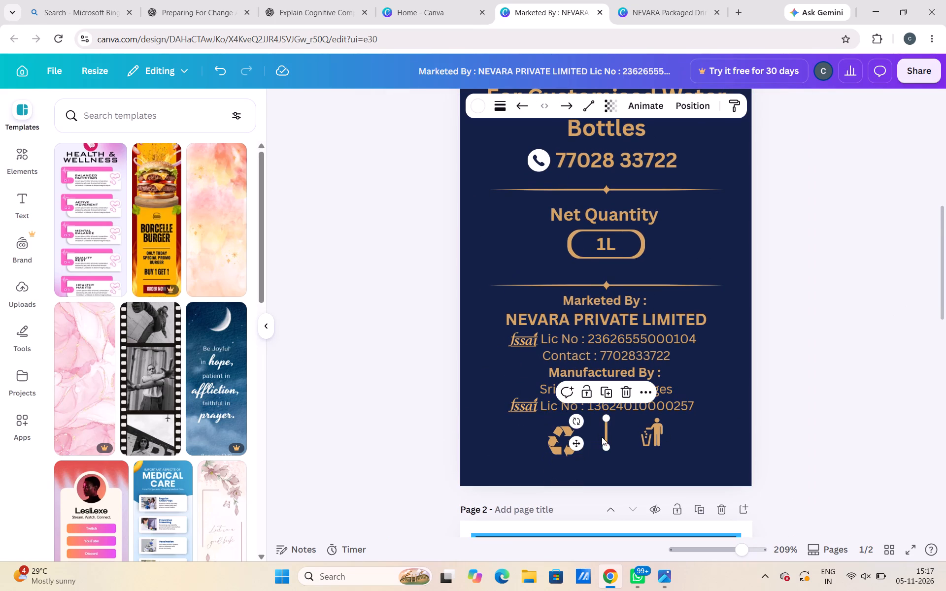
key("Down")
left_click(658, 434)
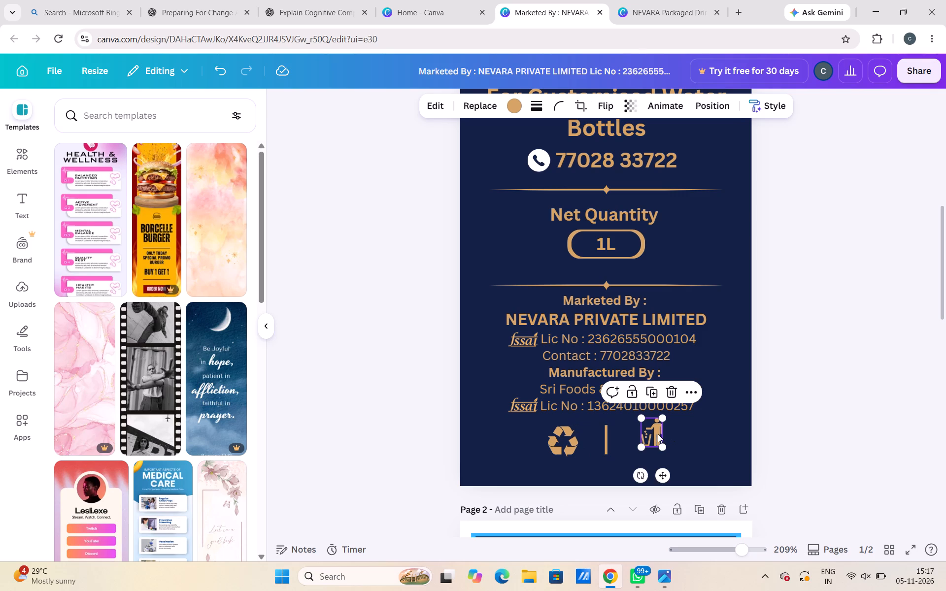
key("Down")
left_click(875, 403)
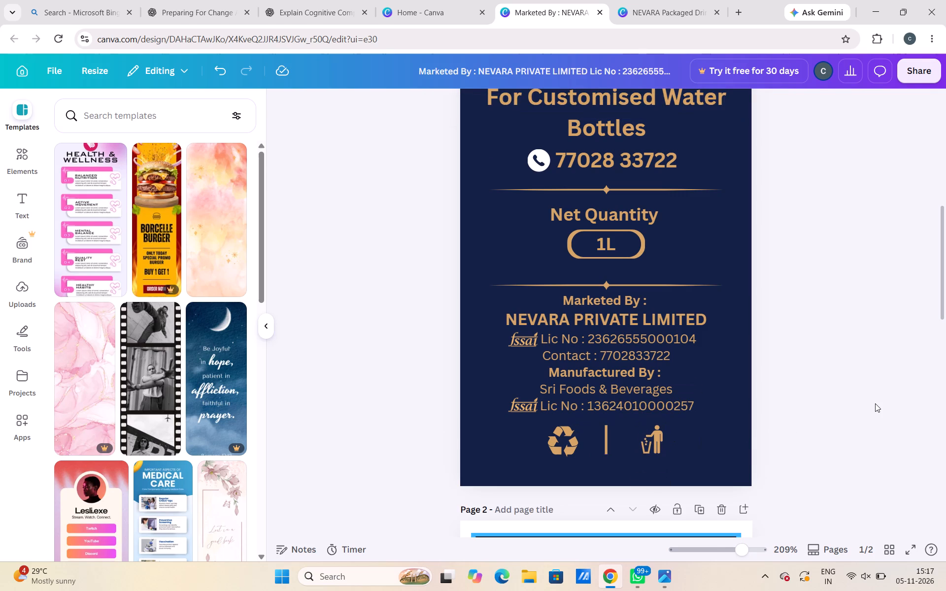
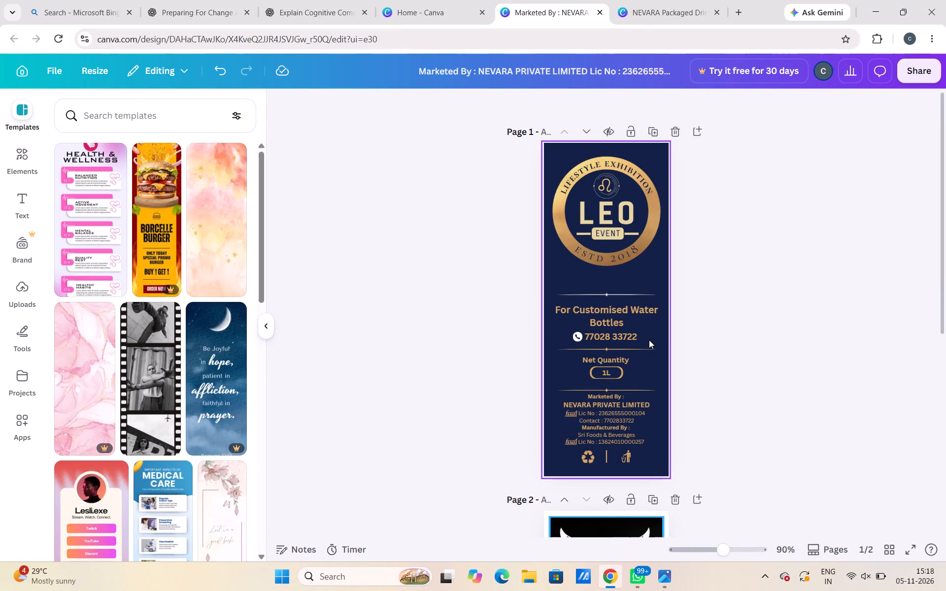
Recolour the ornamental divider above "For Customised Water Bottles" to the gold already used in the design.
left_click(636, 244)
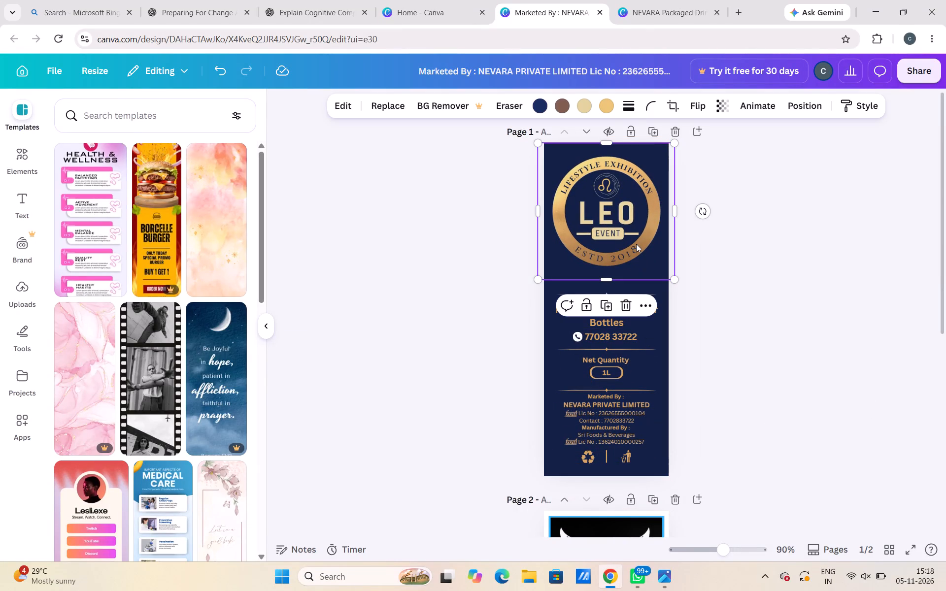
left_click(712, 313)
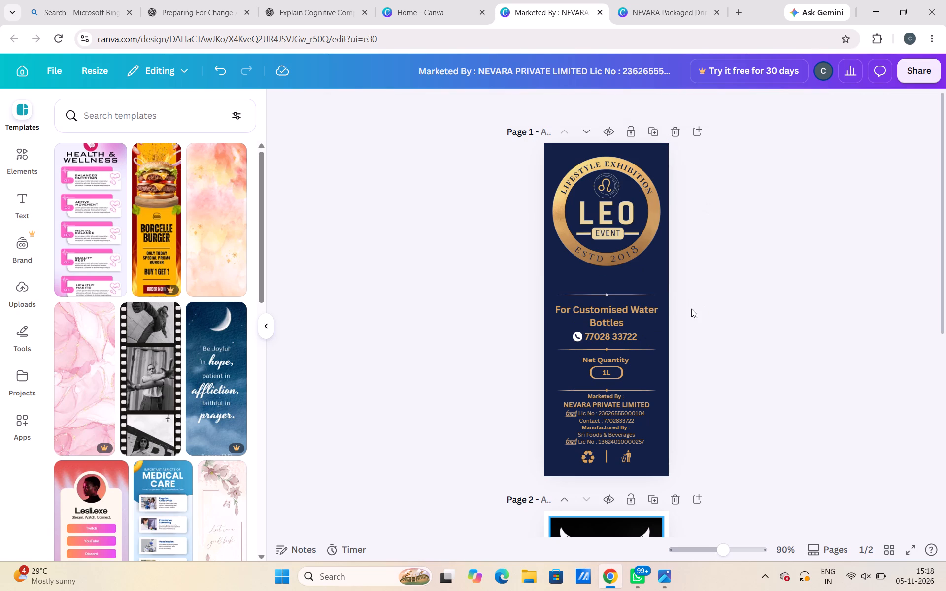
left_click(626, 295)
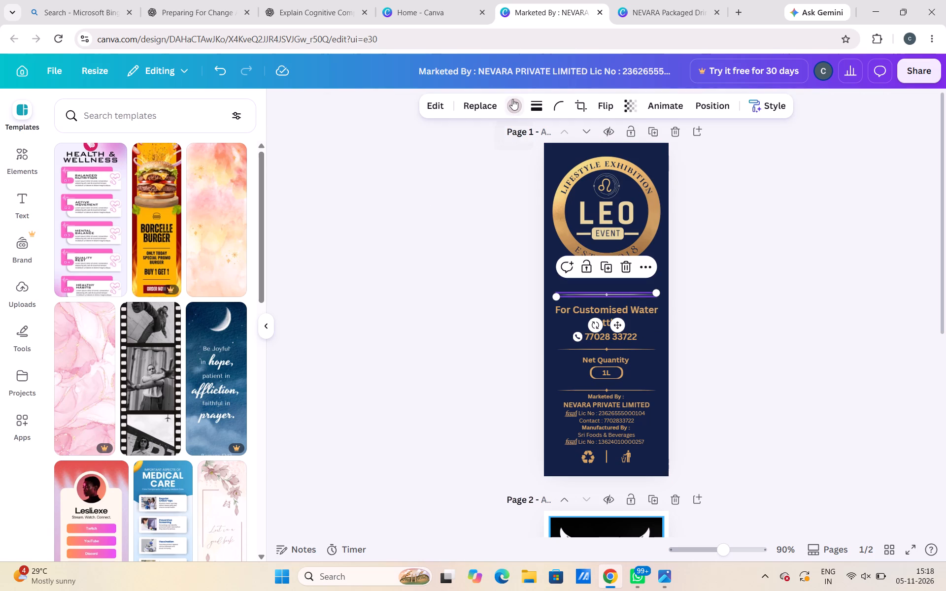
left_click(512, 99)
left_click(149, 205)
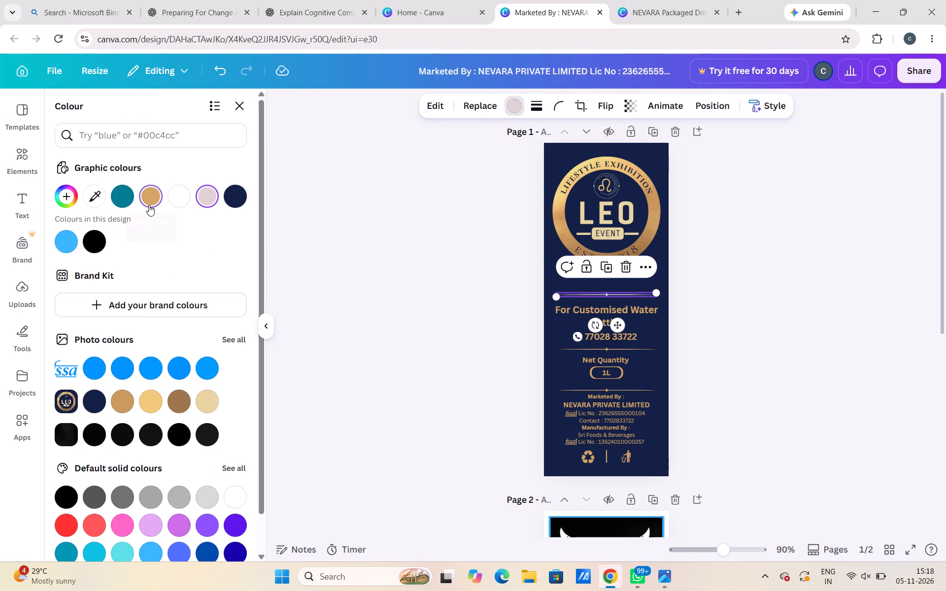
left_click(762, 416)
left_click(762, 416)
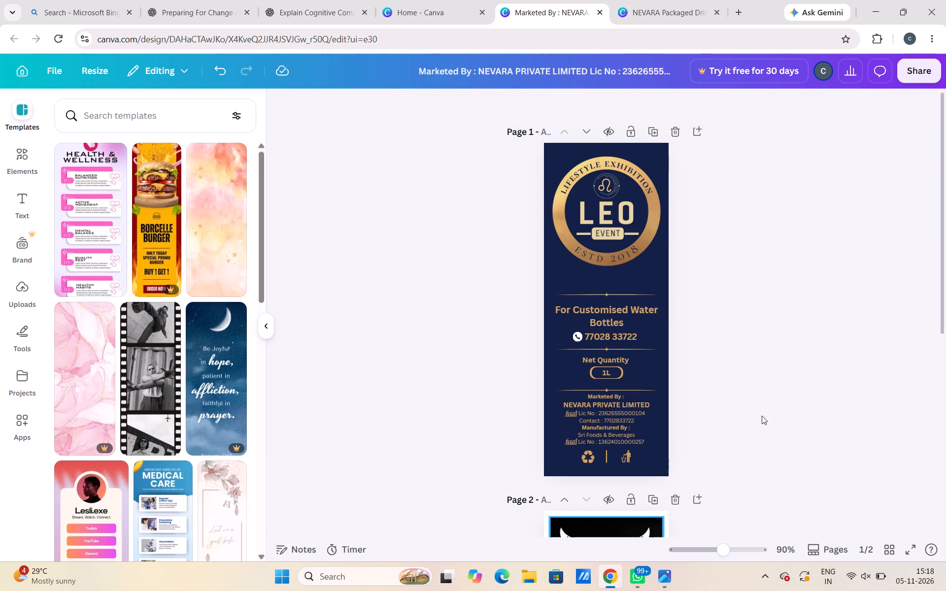
Nudge the gold divider above "For Customised Water Bottles" up a net four steps, closer to the LEO Event logo.
scroll(762, 416, "up", 2)
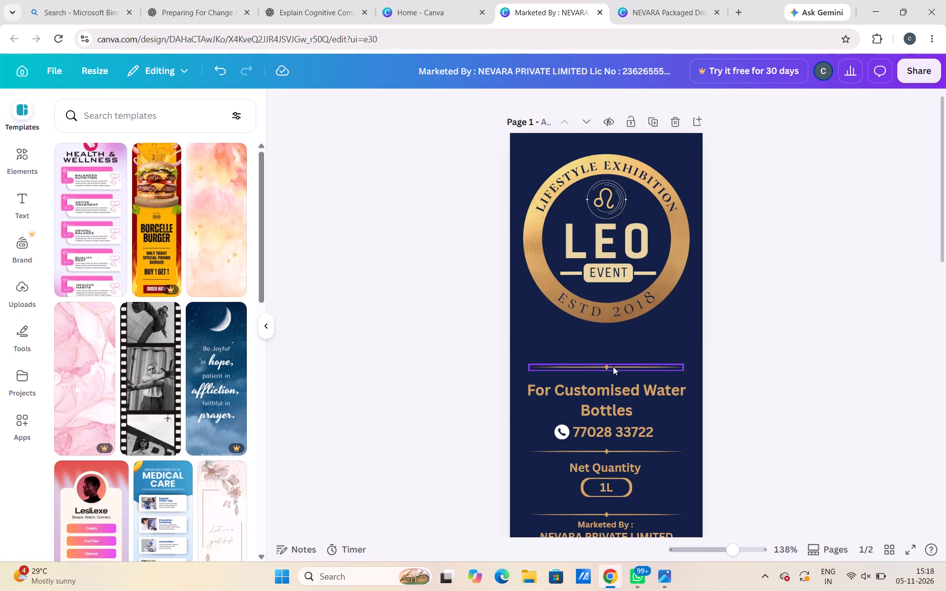
left_click(613, 366)
key("Up")
key("Up")
key("Up")
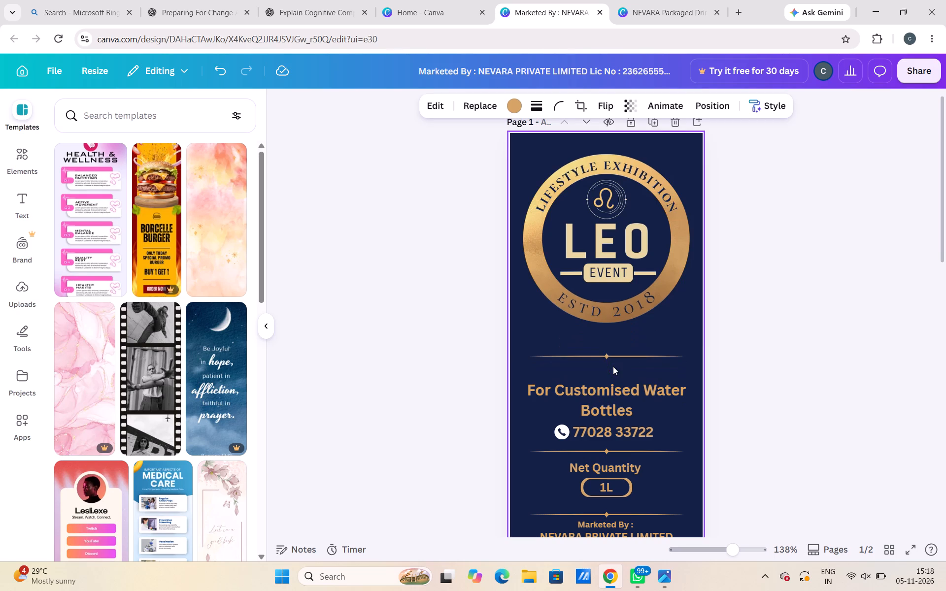
key("Down")
key("Down")
key("Up")
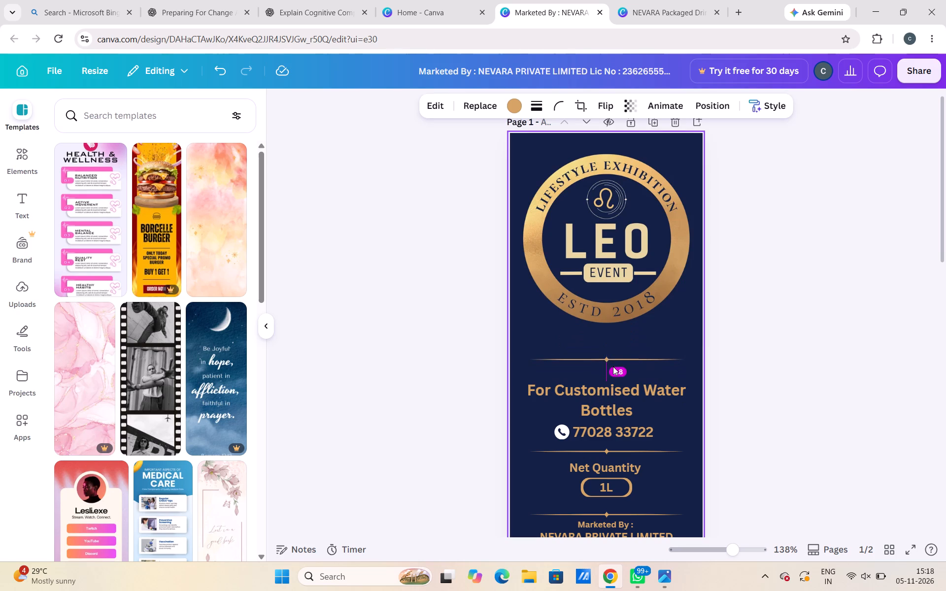
key("Up")
key("Up")
Crop the lower edge of the LEO Event logo image to a height of about 61 mm, just below the gold ring.
left_click(661, 307)
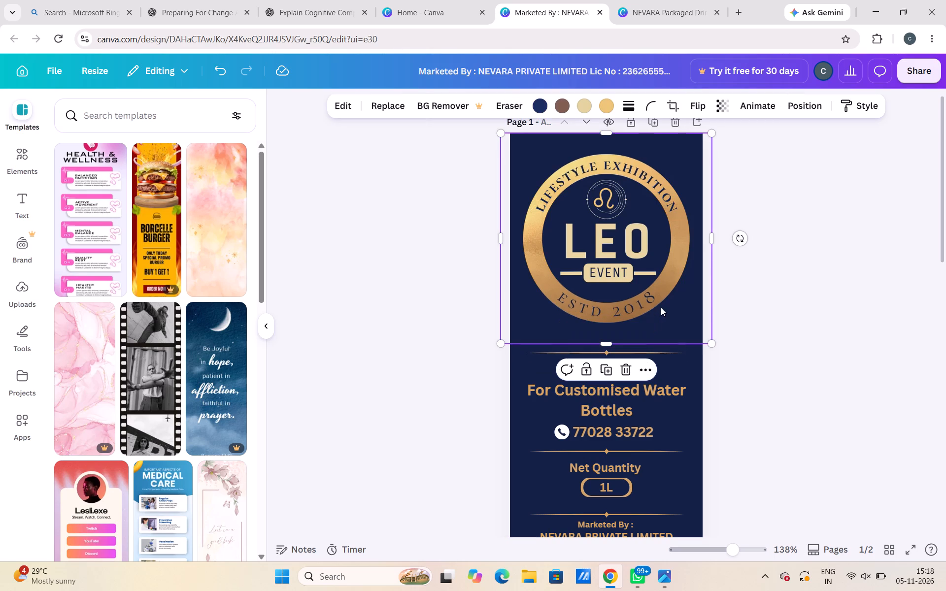
left_click_drag(605, 344, 606, 336)
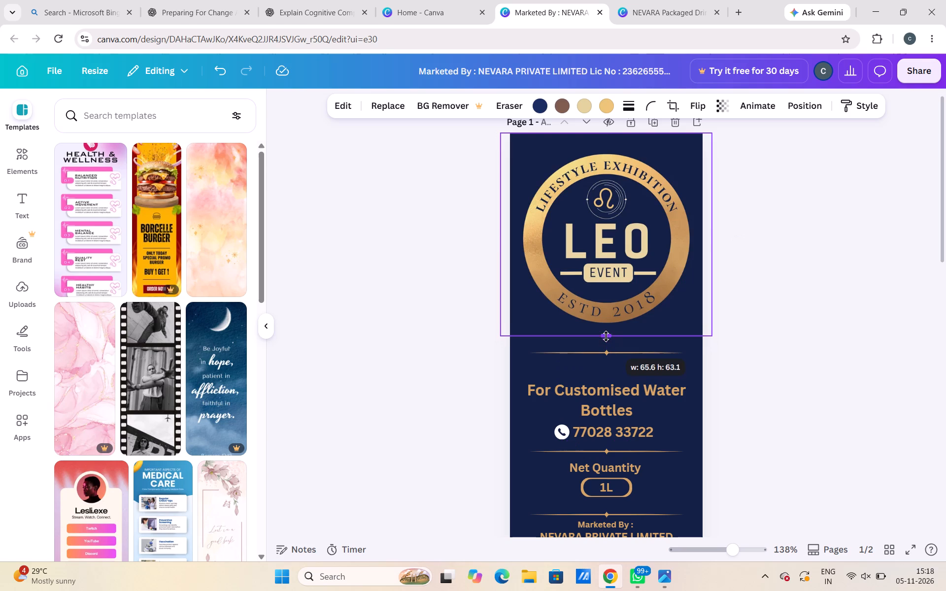
left_click_drag(606, 336, 607, 330)
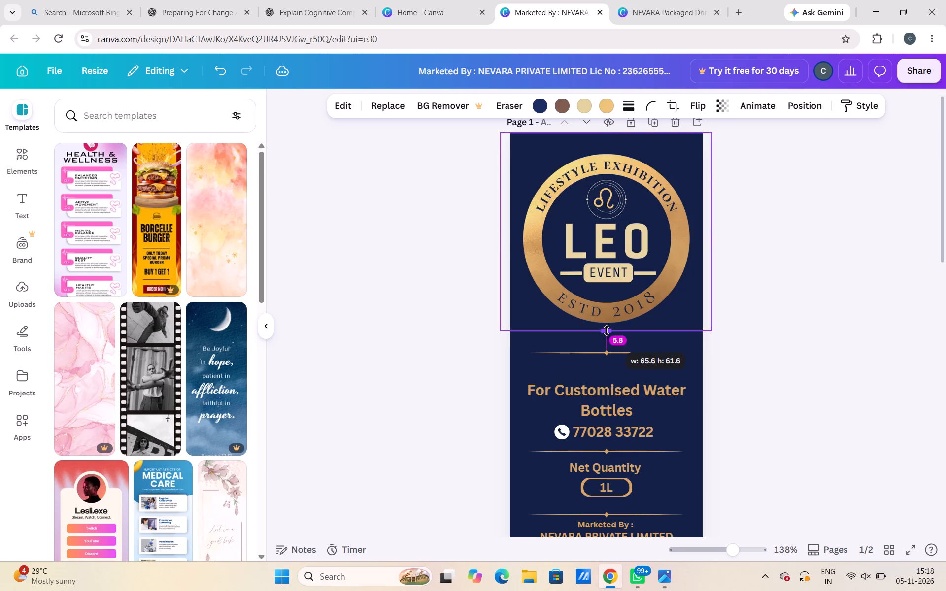
left_click_drag(607, 330, 607, 329)
left_click(729, 353)
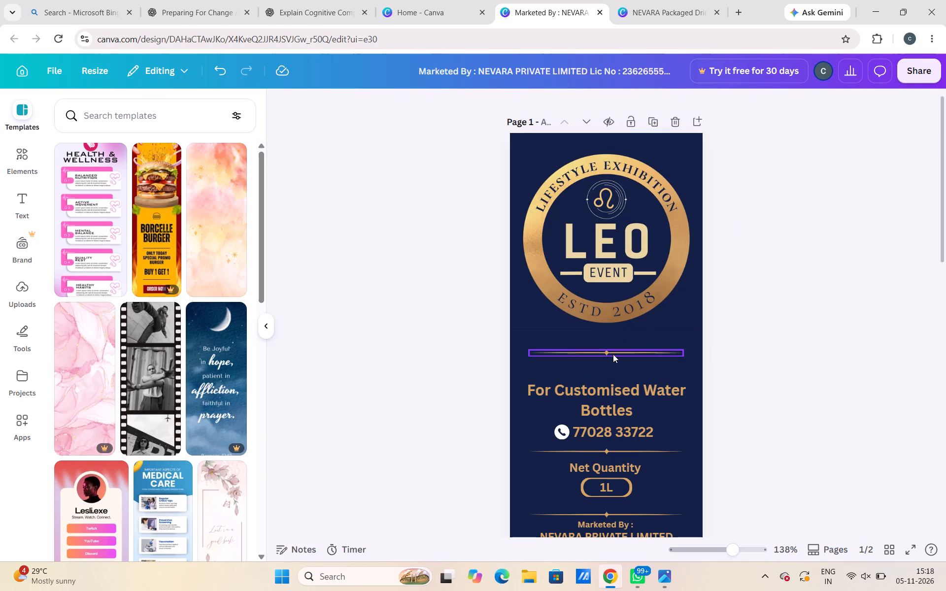
Nudge the gold divider below the LEO Event logo up one more step.
left_click(608, 354)
key("Up")
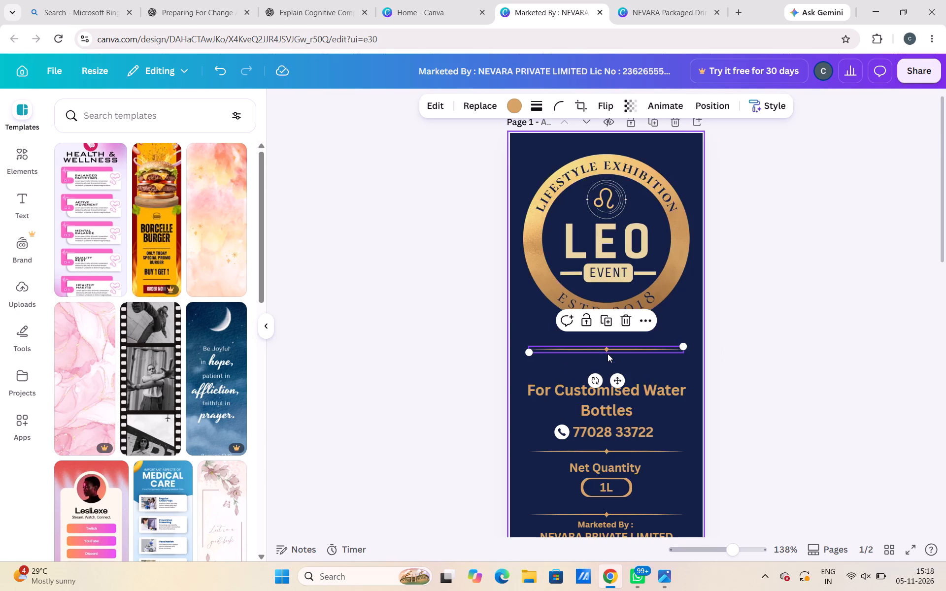
left_click(792, 439)
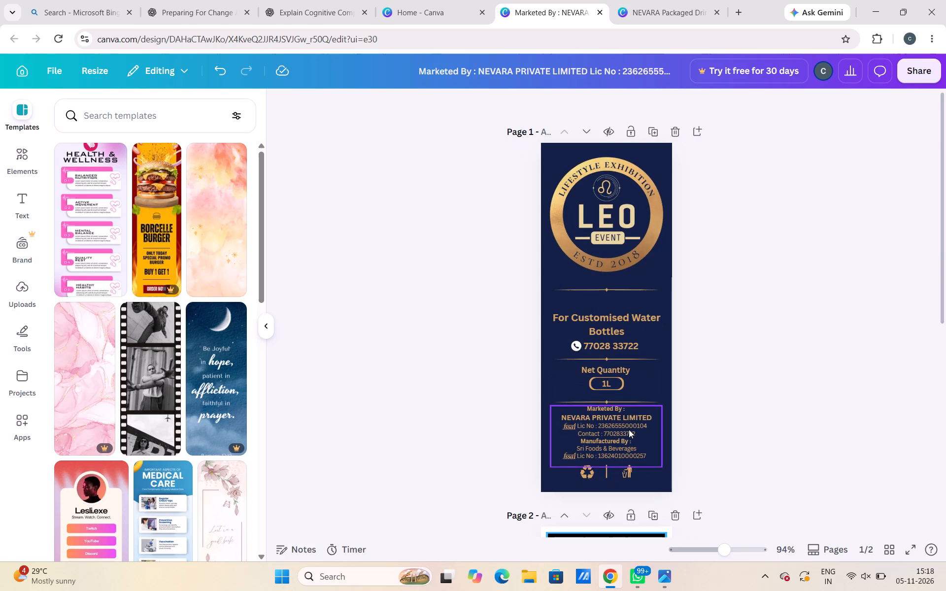
Glance at the NEVARA Packaged Drinking Water design, and search the LEO label's elements library for "contact icon".
scroll(765, 387, "up", 2)
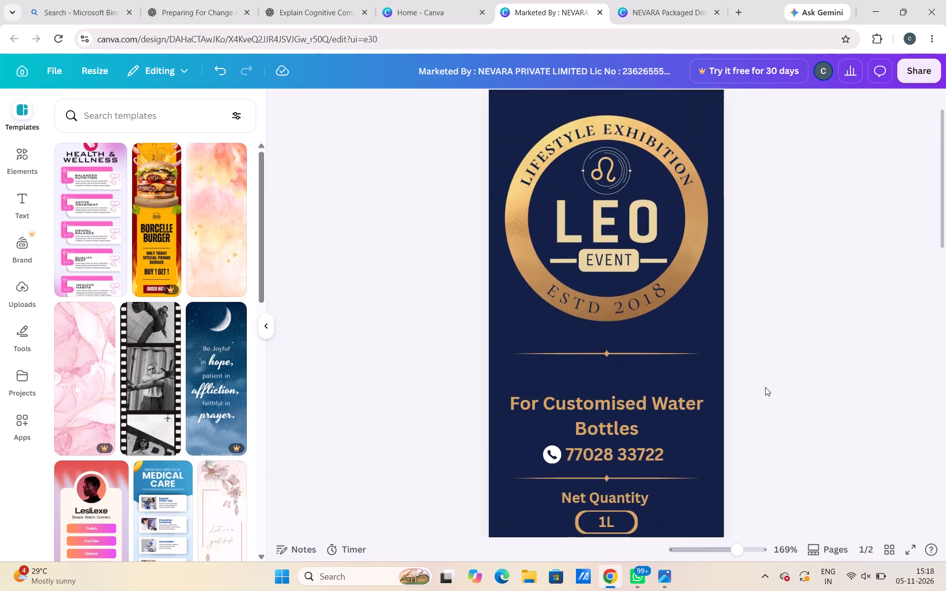
scroll(765, 387, "down", 3)
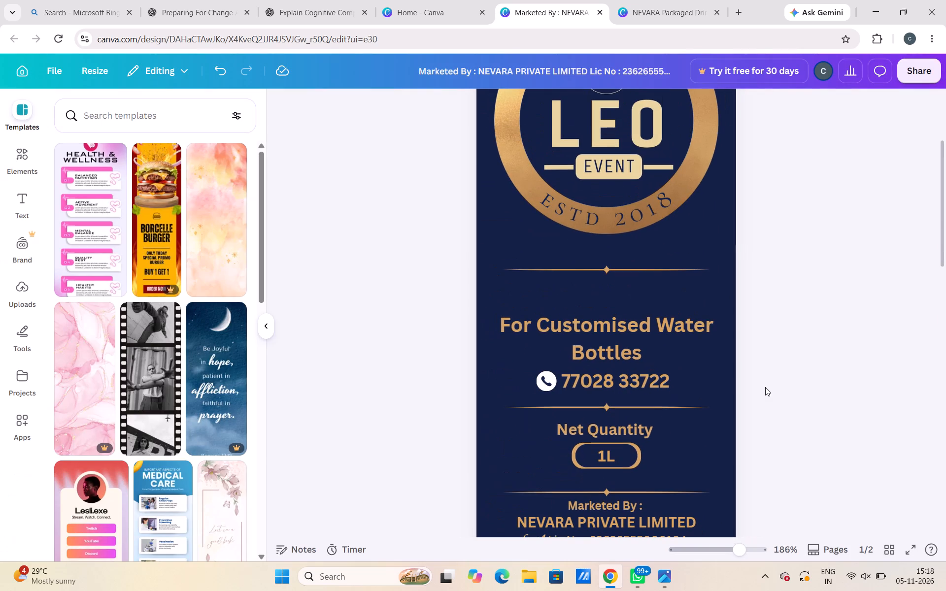
left_click(550, 383)
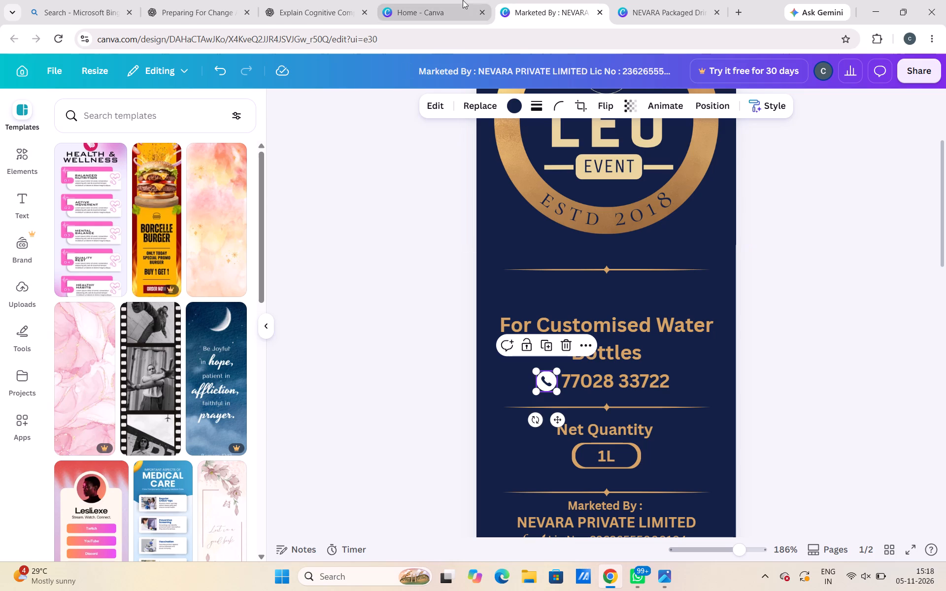
left_click(629, 0)
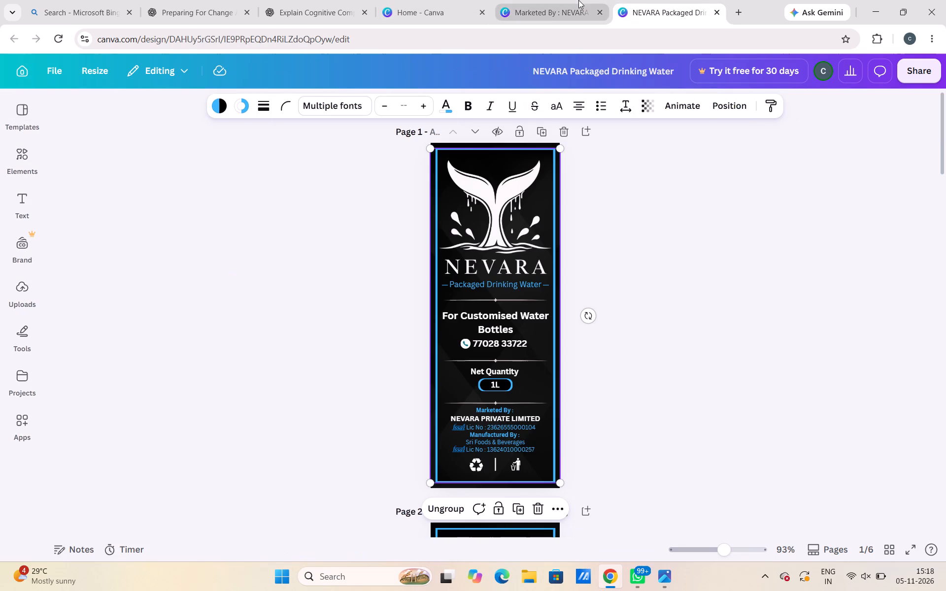
left_click(578, 0)
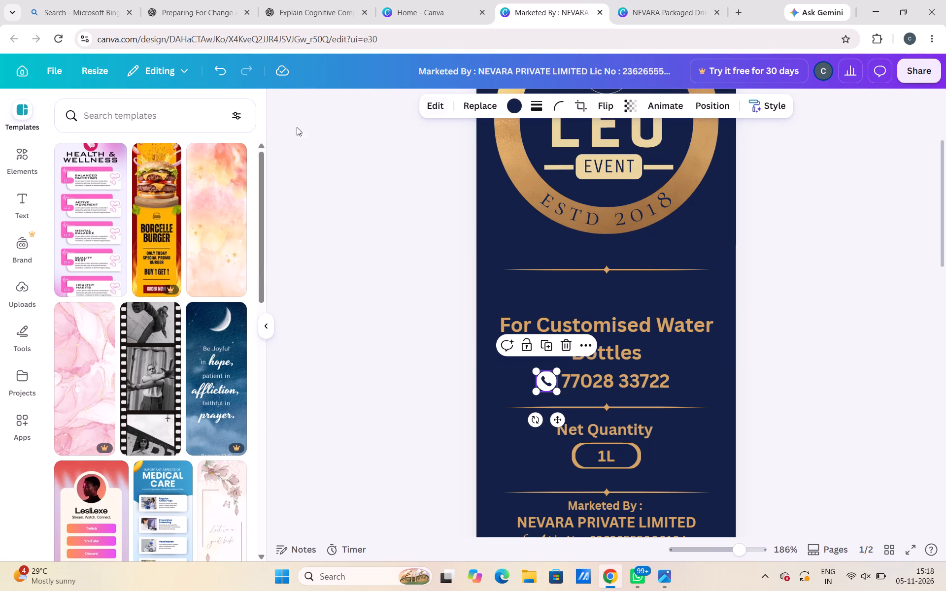
left_click(32, 171)
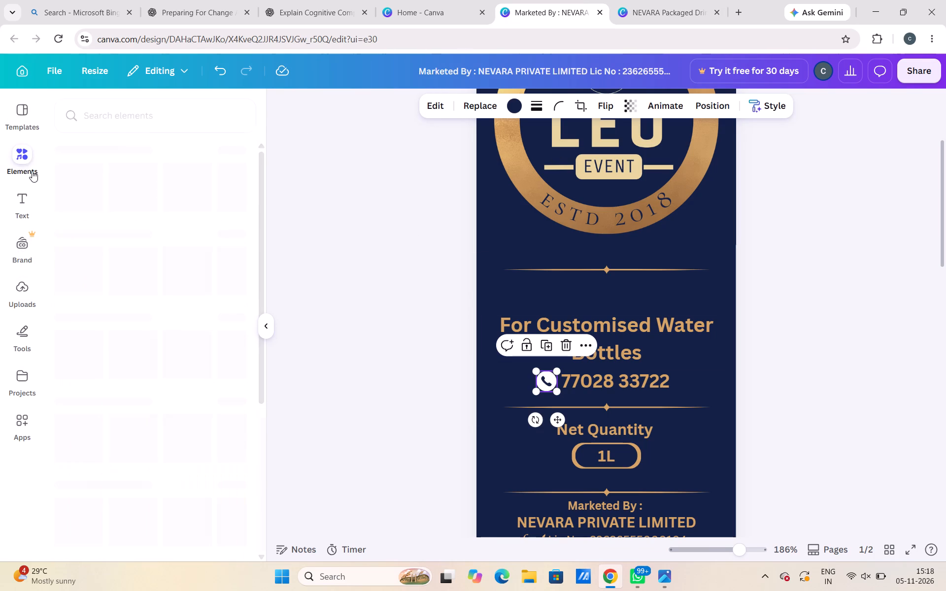
left_click(153, 114)
left_click_drag(153, 114, 150, 130)
type("con")
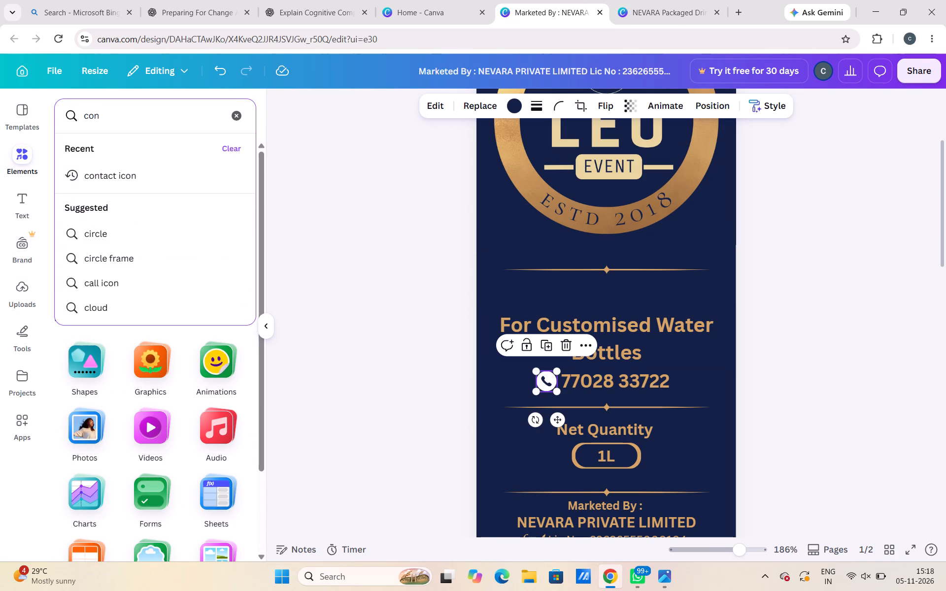
left_click(132, 166)
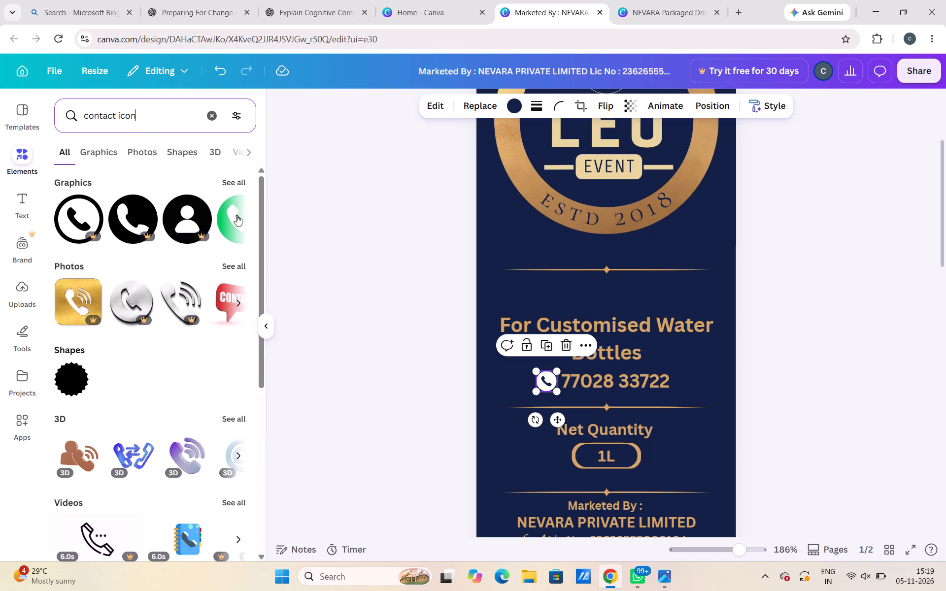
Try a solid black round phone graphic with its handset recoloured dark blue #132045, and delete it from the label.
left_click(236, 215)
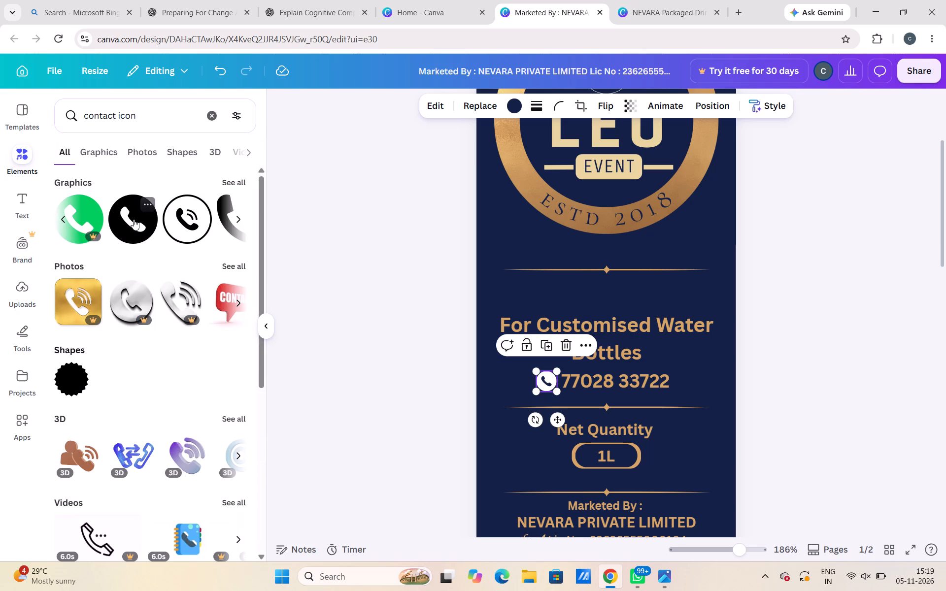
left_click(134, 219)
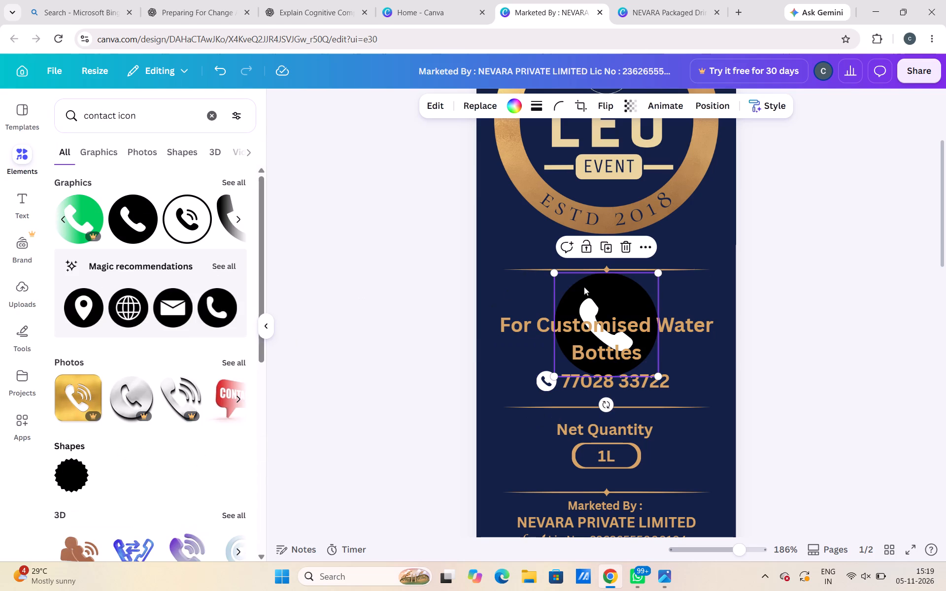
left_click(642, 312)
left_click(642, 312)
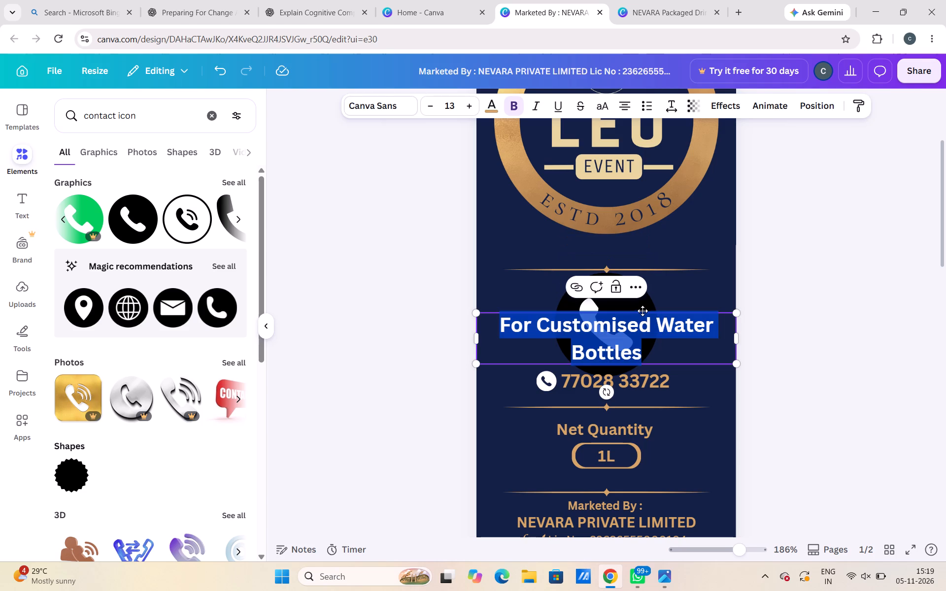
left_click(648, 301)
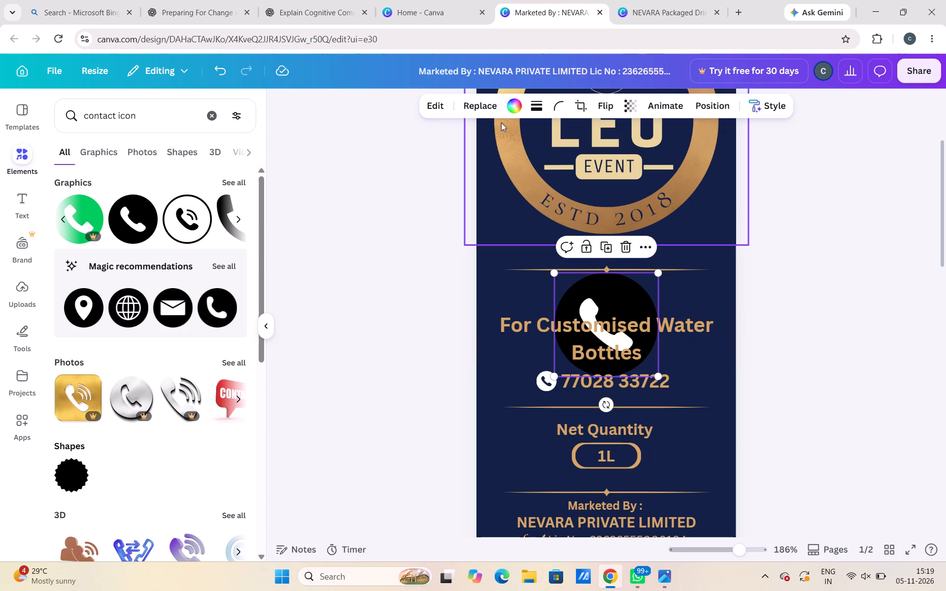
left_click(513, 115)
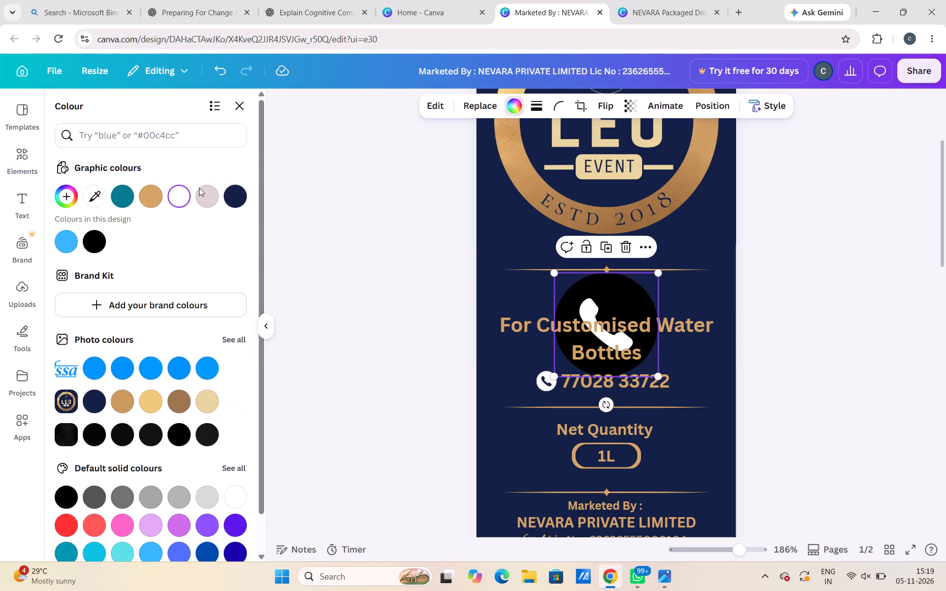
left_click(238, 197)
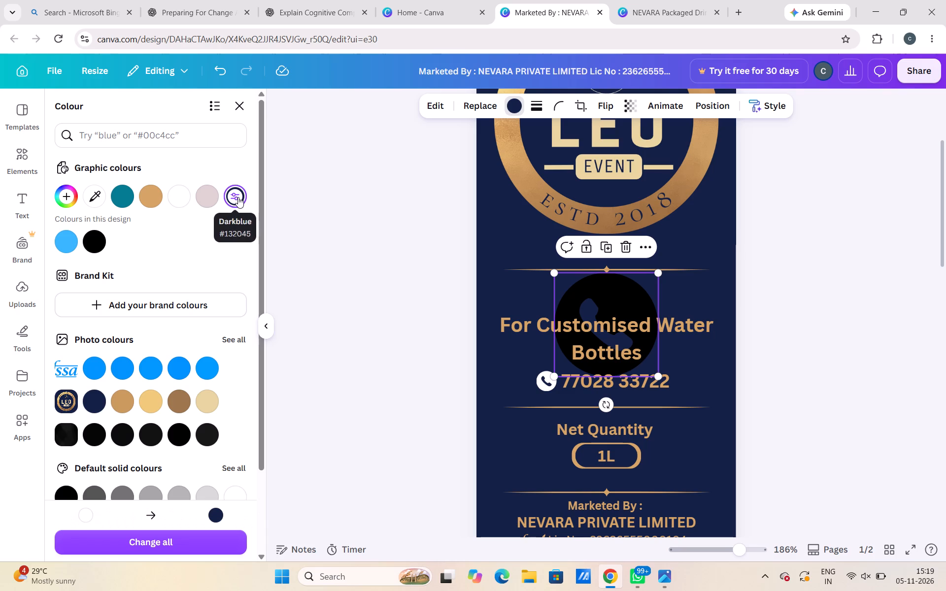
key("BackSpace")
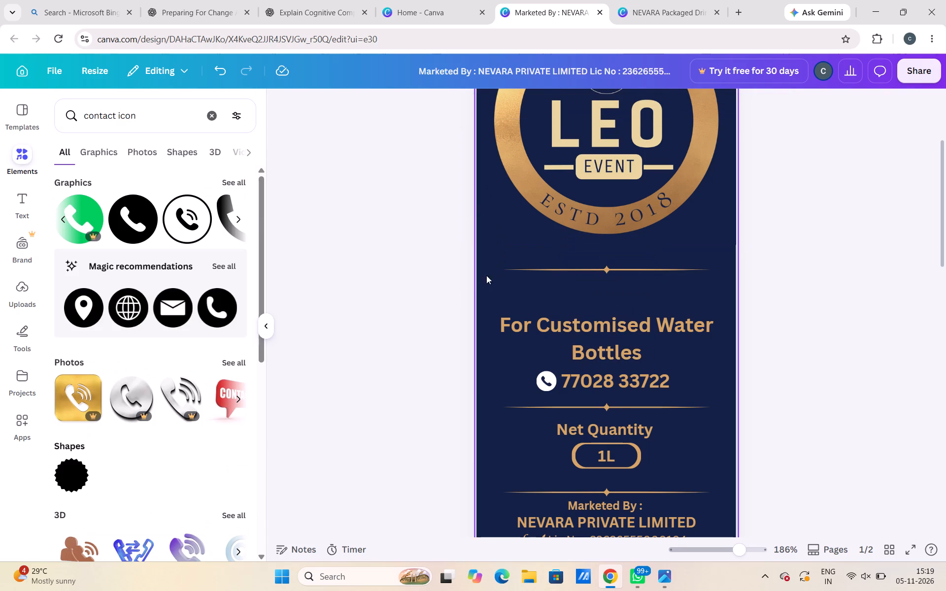
Browse the contact icon graphics, add the outlined circle icon with a ringing handset, and recolour it in the design's gold.
left_click(237, 218)
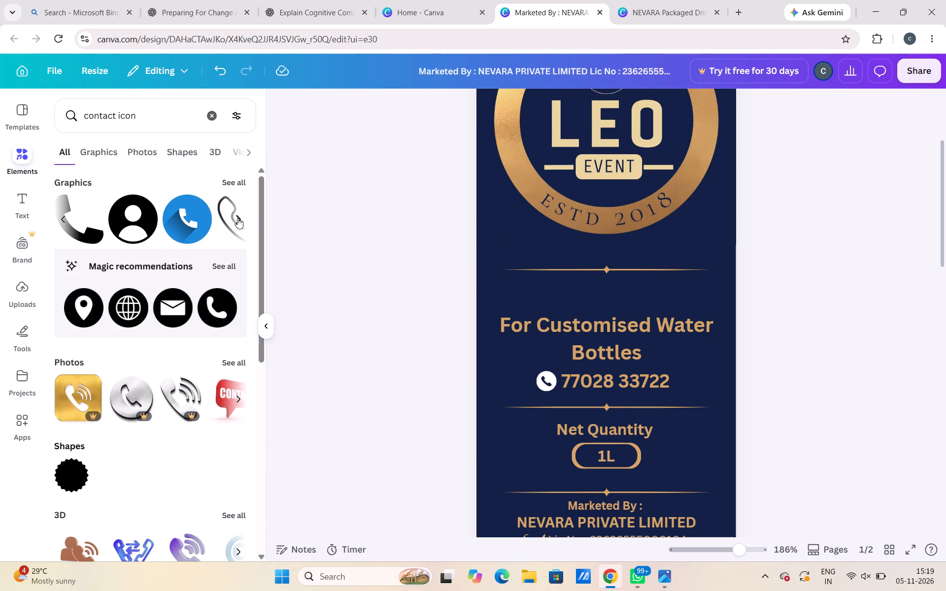
left_click(237, 218)
left_click(237, 218)
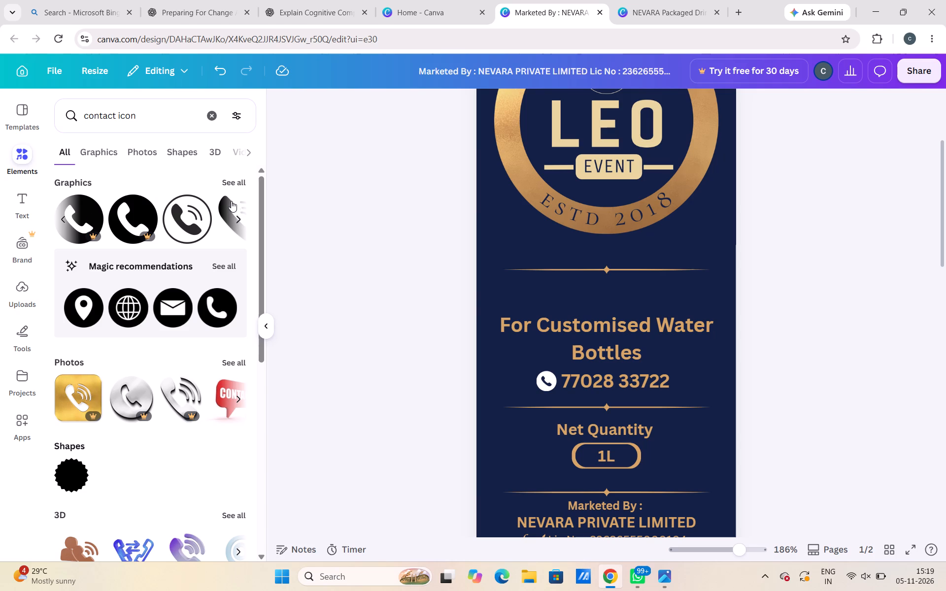
left_click(231, 176)
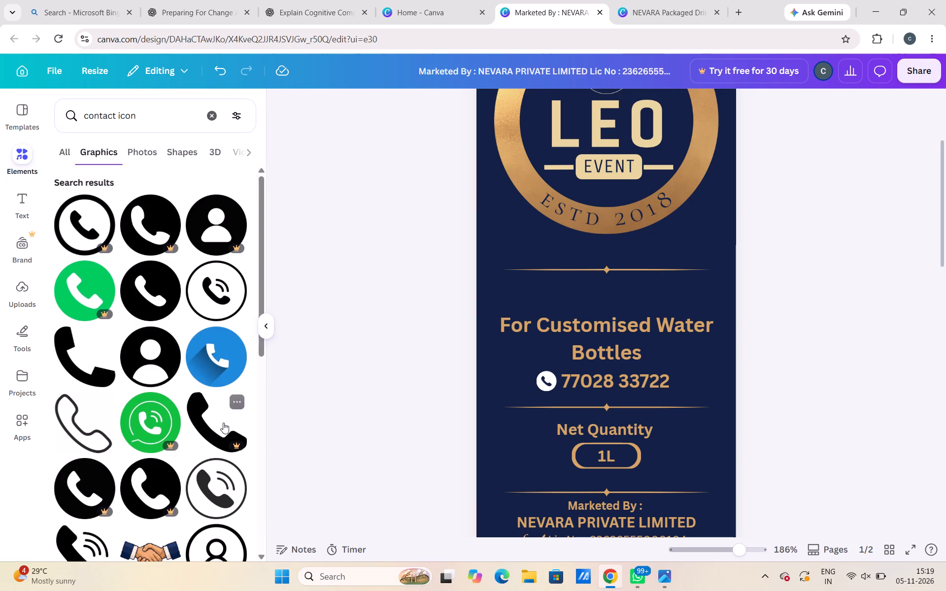
scroll(223, 423, "down", 1)
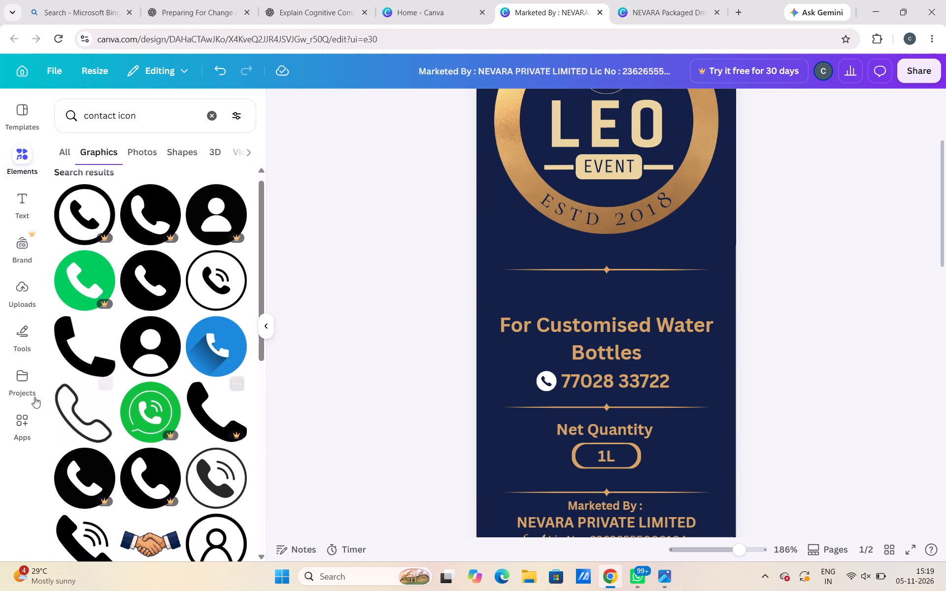
left_click(223, 291)
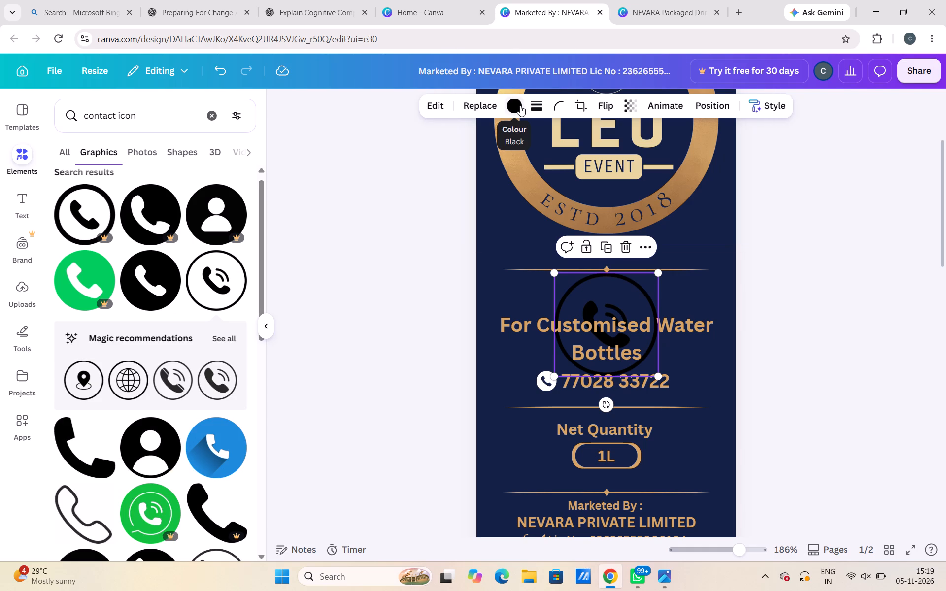
left_click(520, 105)
left_click(150, 190)
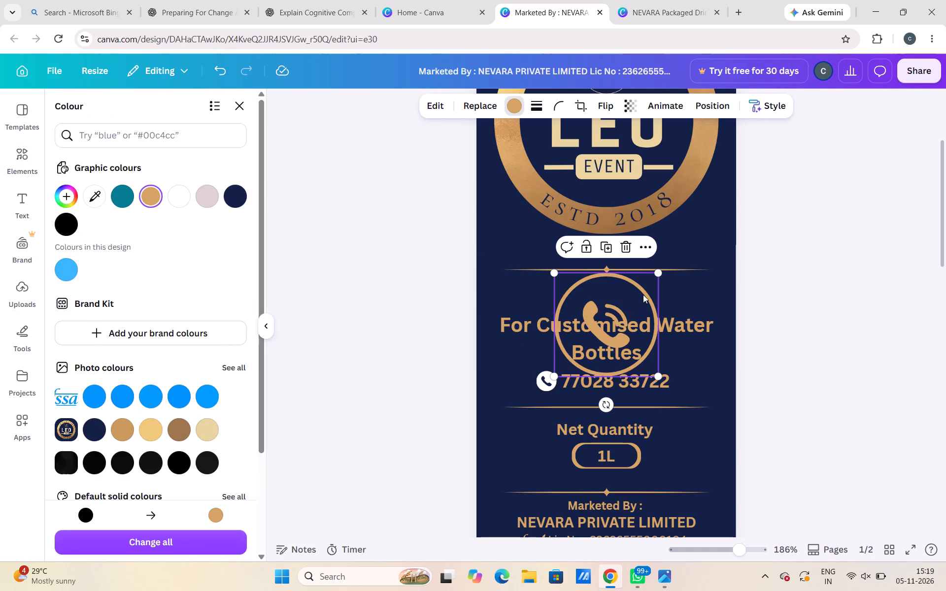
Shrink the gold ringing-handset icon to about 4.5 mm square and place it just left of the white phone icon beside the phone number.
left_click_drag(640, 294, 561, 356)
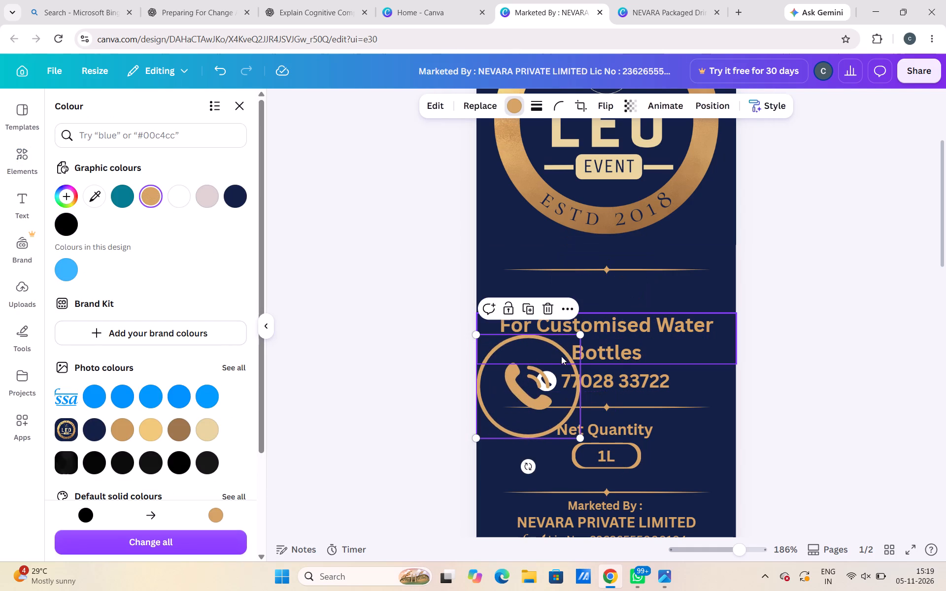
left_click_drag(475, 334, 550, 389)
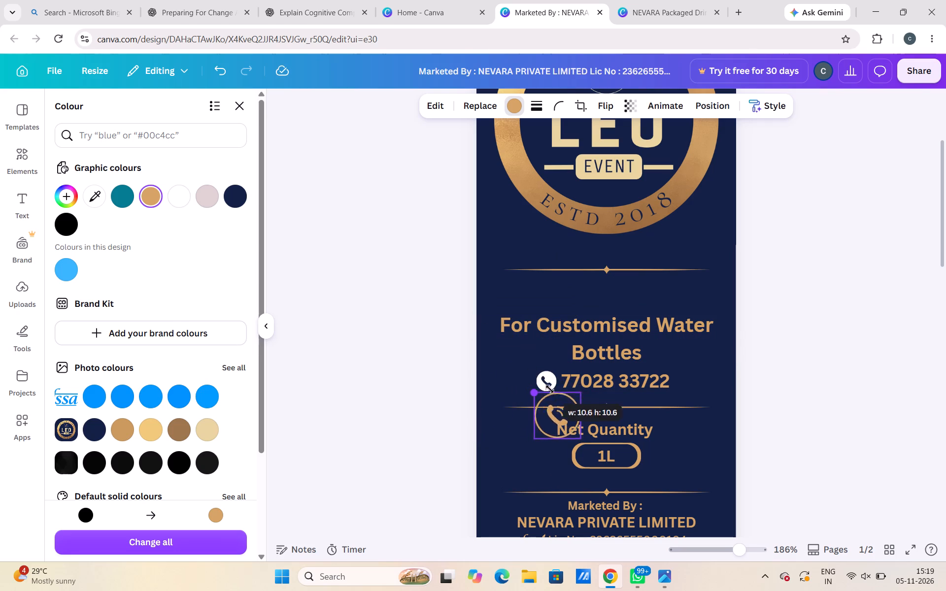
left_click_drag(550, 389, 560, 403)
left_click_drag(568, 422, 525, 380)
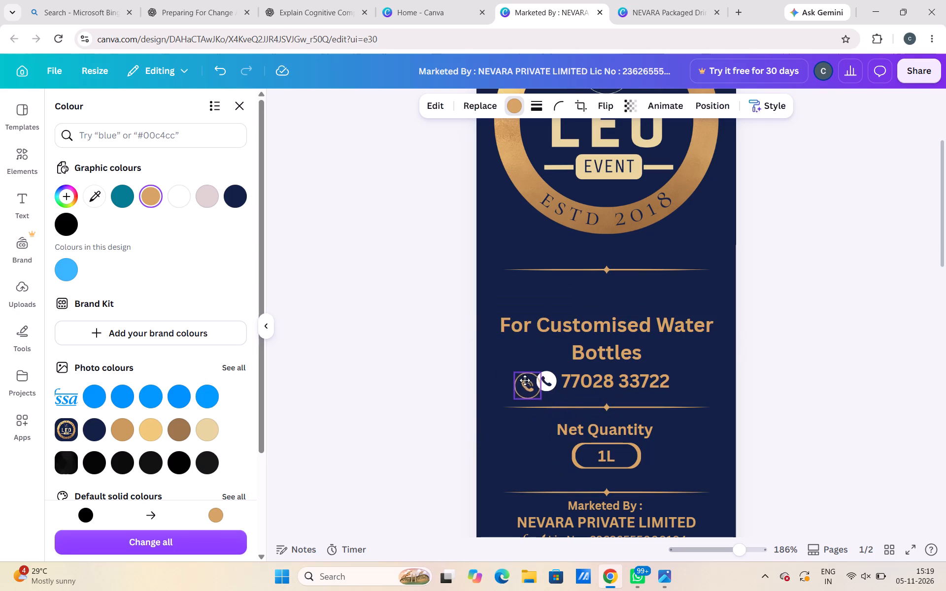
left_click_drag(525, 380, 518, 378)
left_click_drag(507, 368, 511, 372)
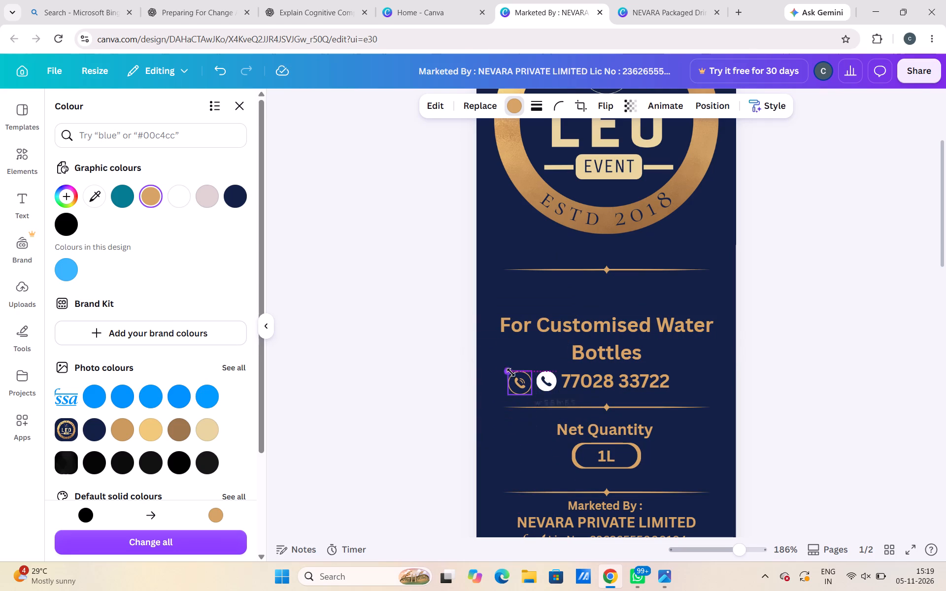
left_click_drag(511, 372, 512, 374)
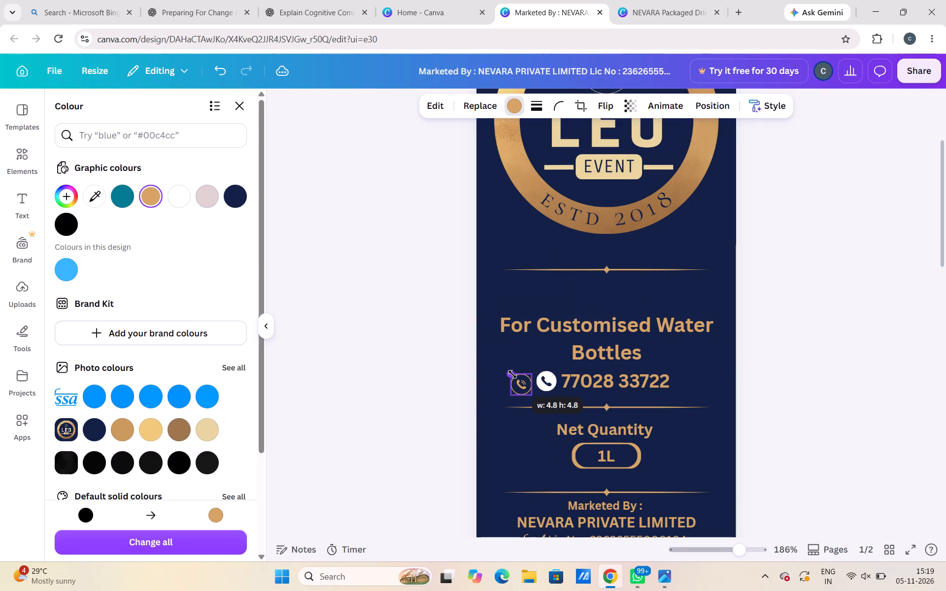
left_click_drag(512, 374, 512, 374)
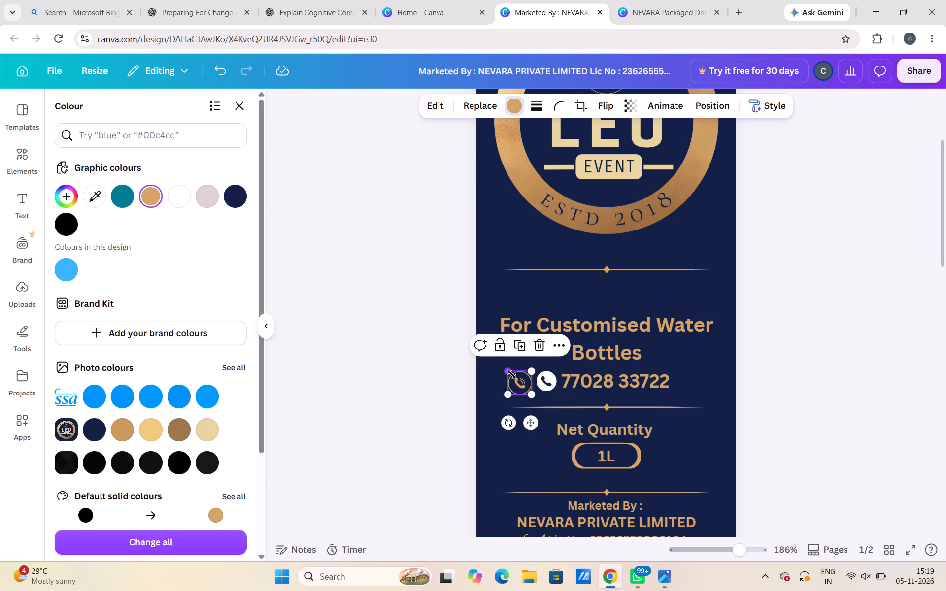
left_click_drag(512, 374, 516, 379)
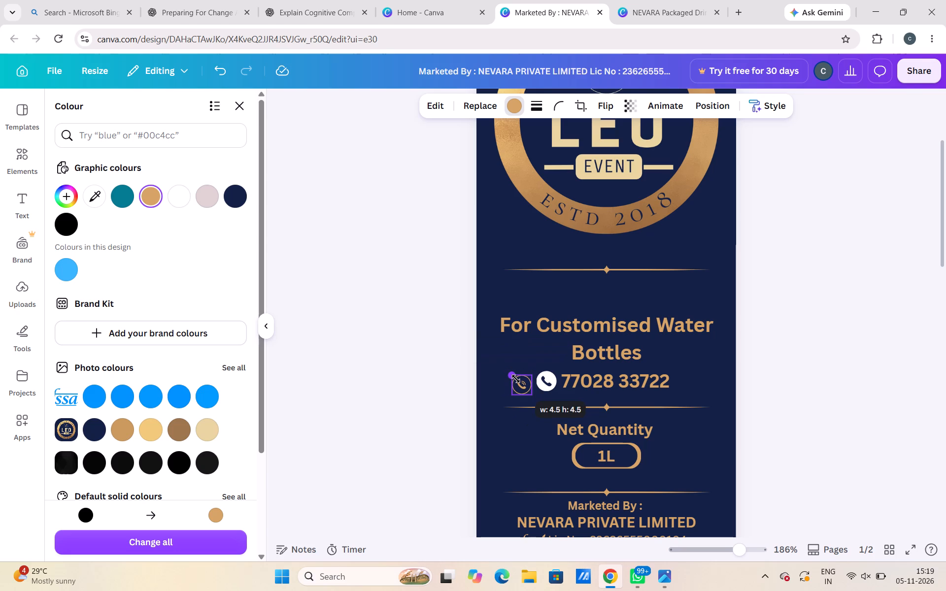
left_click_drag(516, 379, 515, 379)
left_click(523, 382)
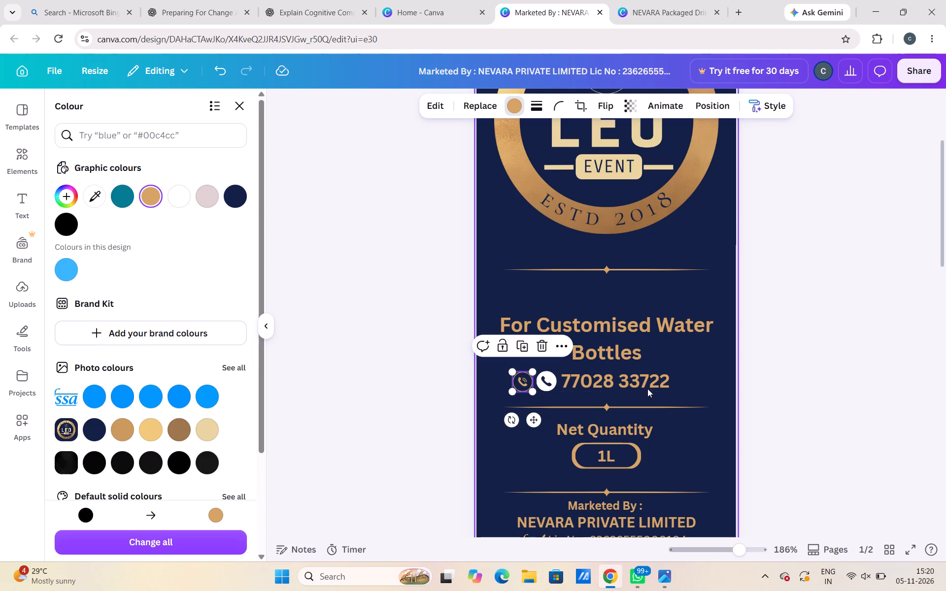
left_click(848, 365)
left_click(848, 365)
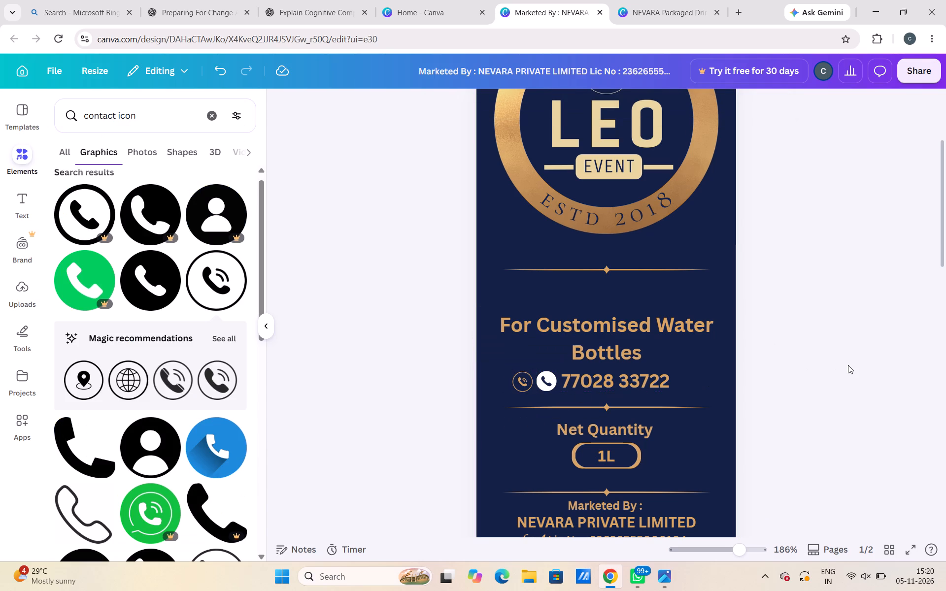
Delete the white phone icon and nudge the gold handset icon right into its place beside the phone number.
left_click(545, 389)
key("BackSpace")
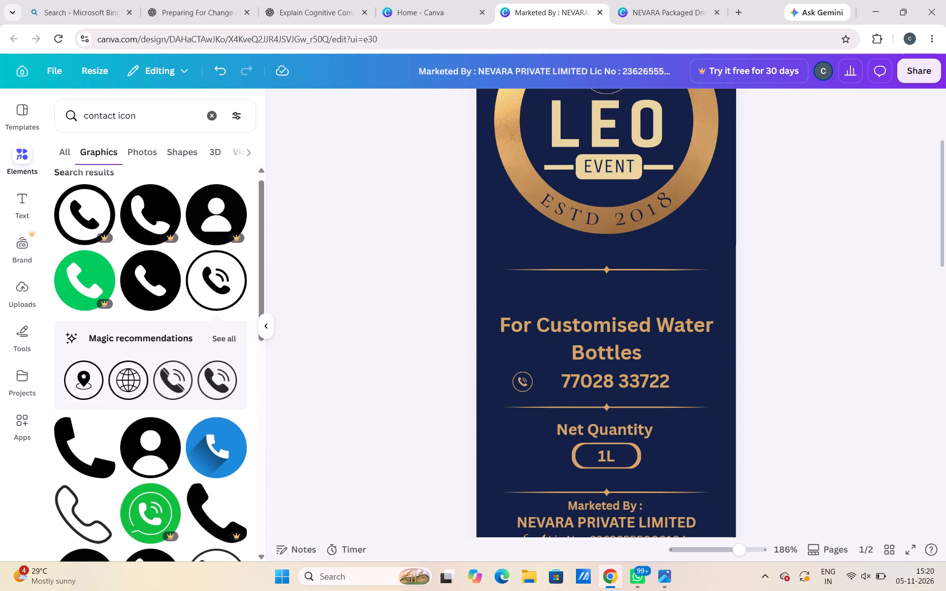
left_click(521, 382)
key("Right")
key("Right")
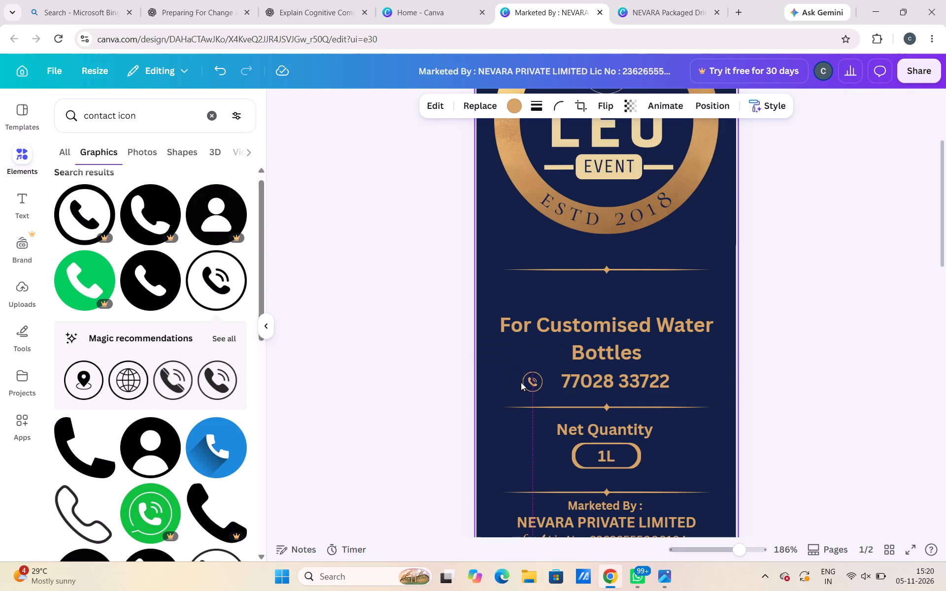
key("Right")
key("Right")
key("Right")
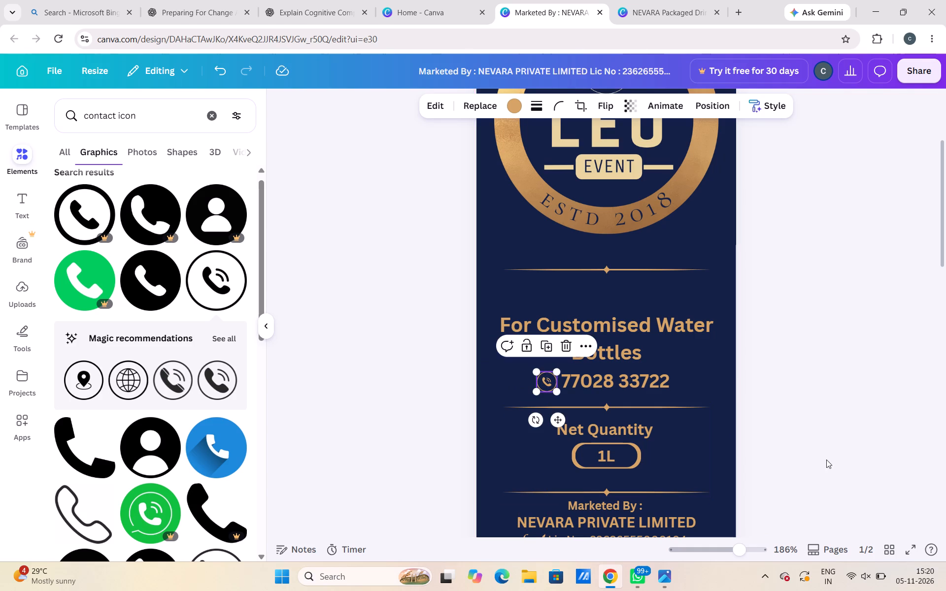
left_click(914, 487)
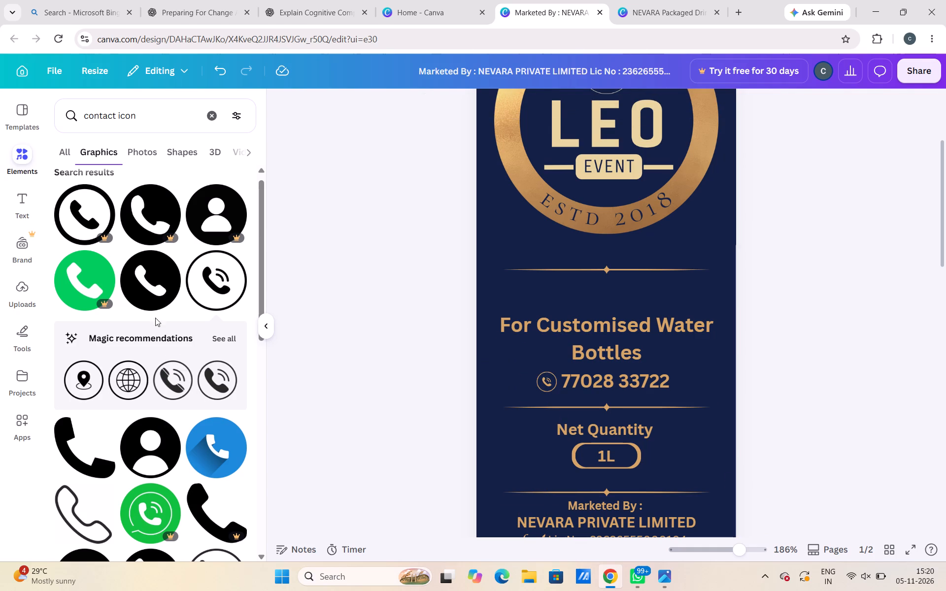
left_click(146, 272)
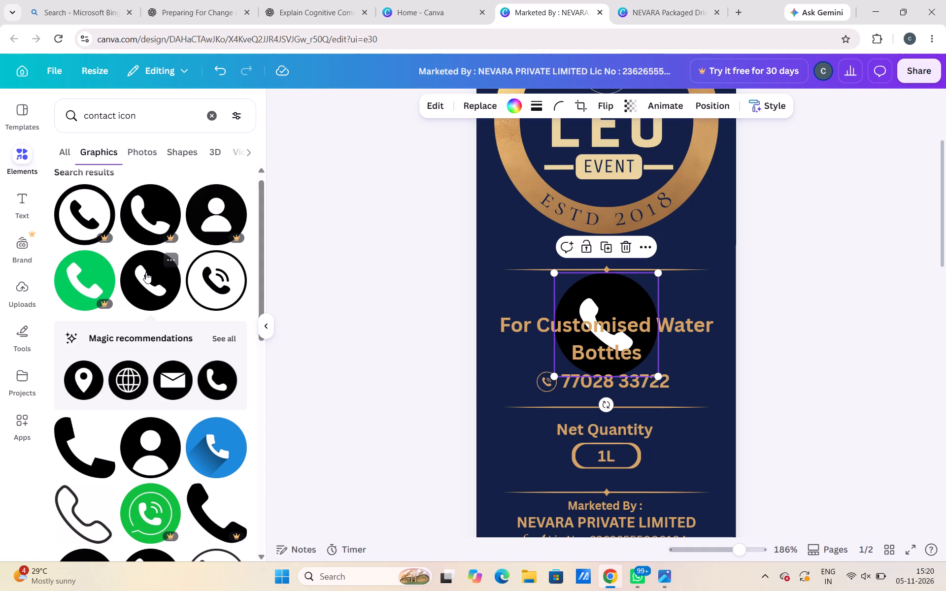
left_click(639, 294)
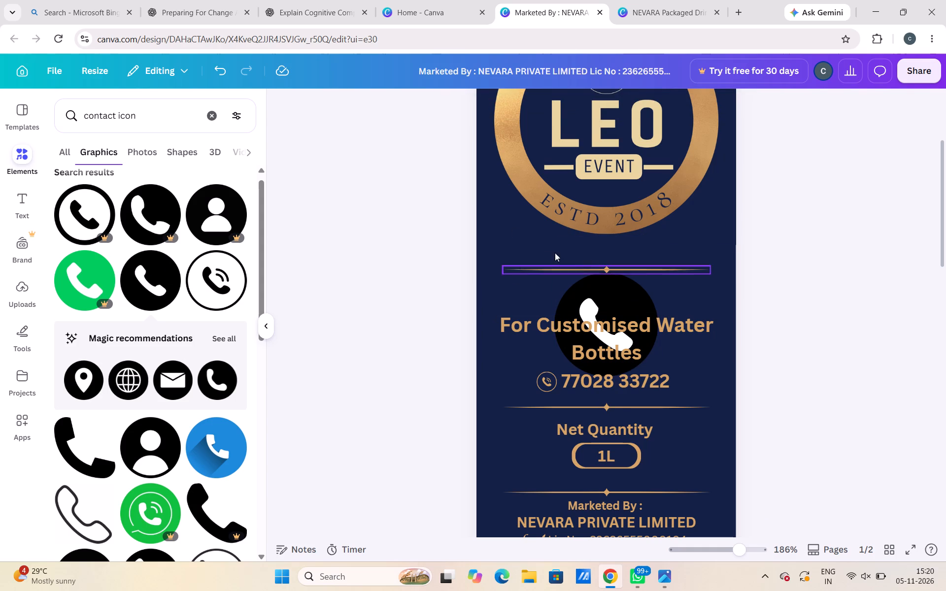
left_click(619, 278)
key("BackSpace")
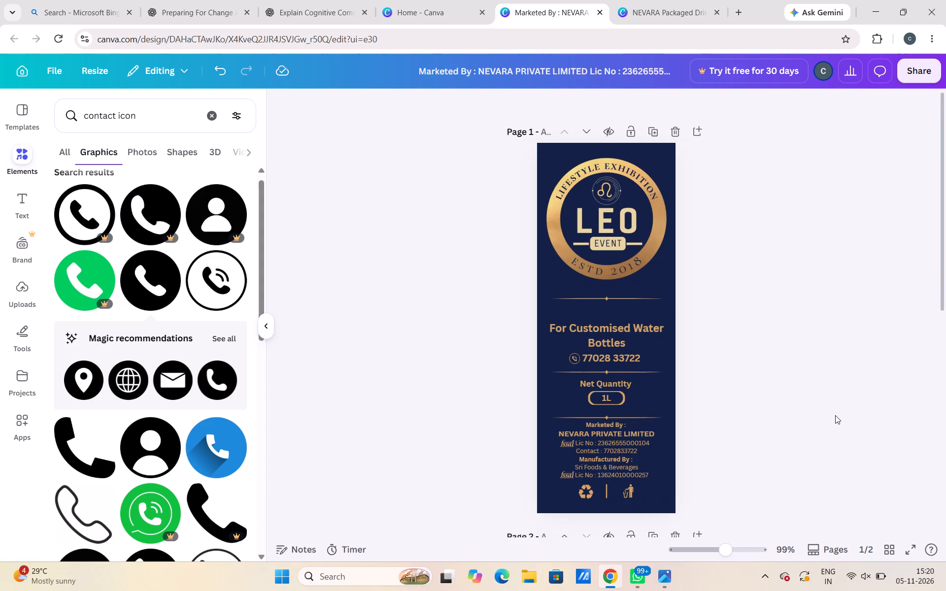
Group the "For Customised Water Bottles" text with the phone icon and number, and nudge the group up four steps.
scroll(835, 415, "up", 1)
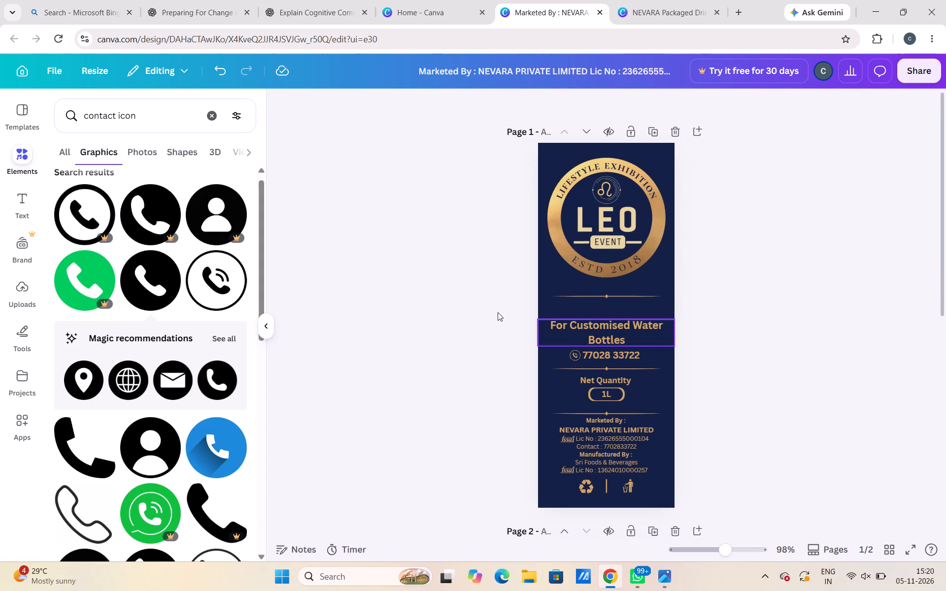
left_click_drag(498, 312, 556, 332)
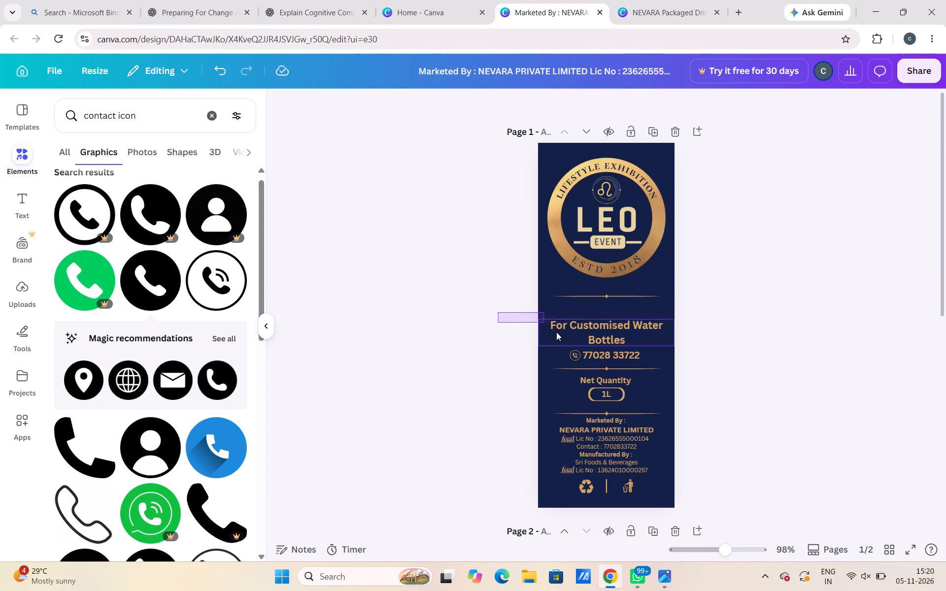
left_click_drag(556, 332, 604, 359)
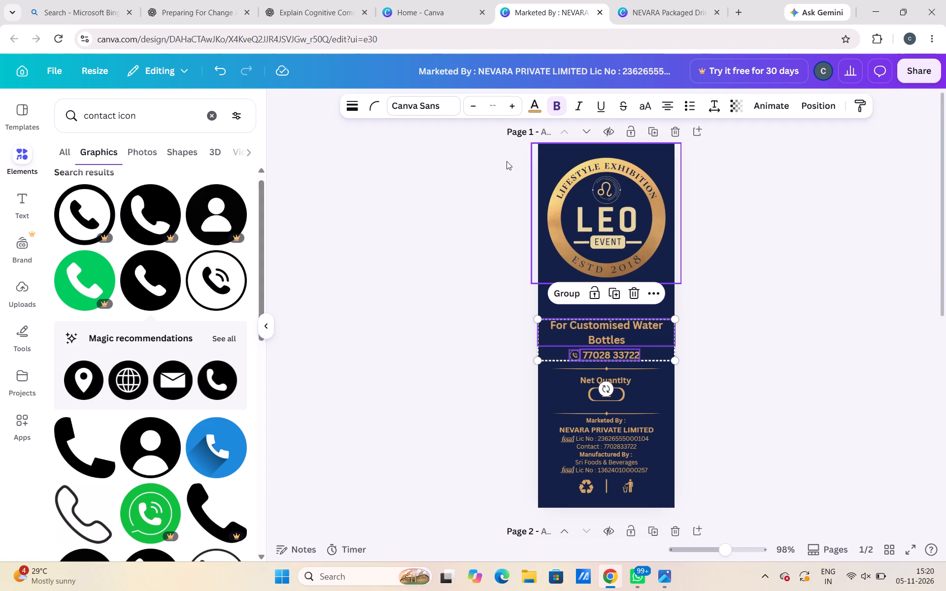
key("ctrl+g")
key("Up")
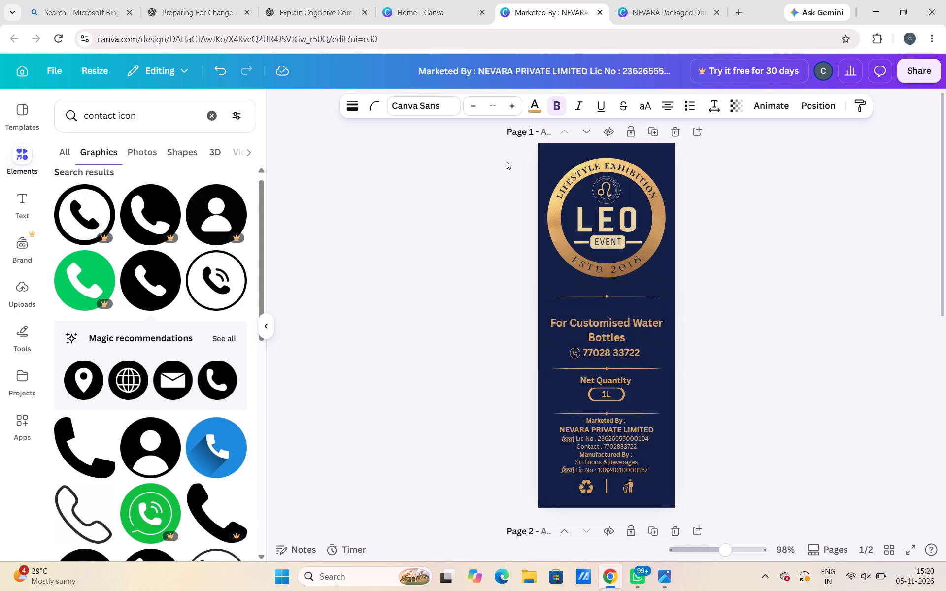
key("Up")
key("Up")
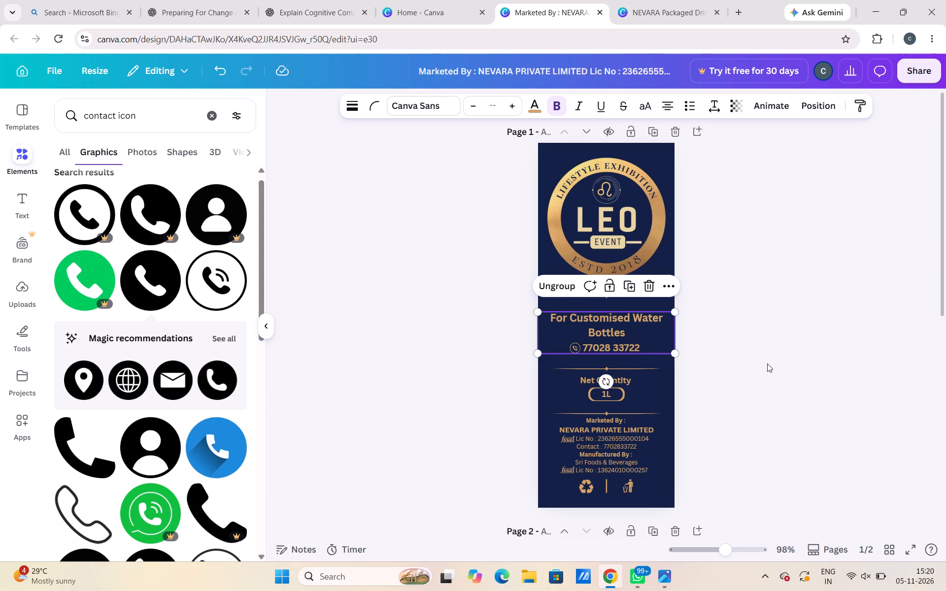
left_click(767, 363)
left_click(634, 340)
key("Up")
left_click(784, 395)
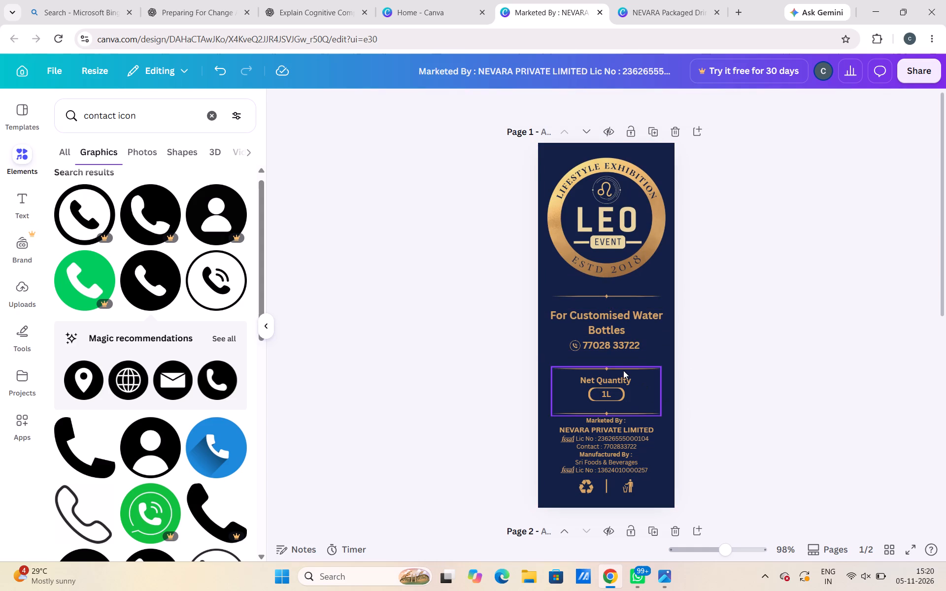
Nudge the Net Quantity group with its dividers up two steps, to an even 4.8 gap below the phone number.
left_click(623, 370)
key("Up")
key("Up")
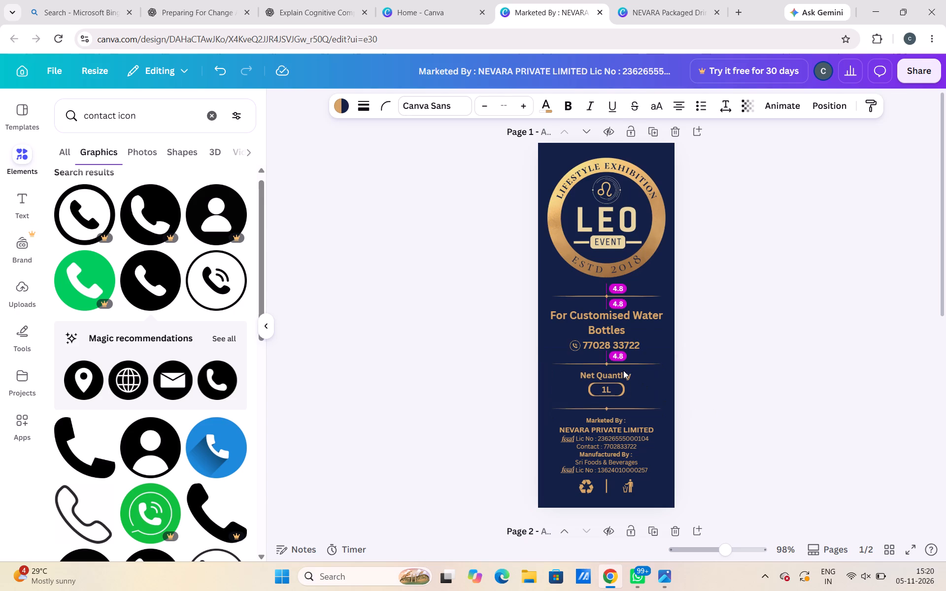
left_click(730, 410)
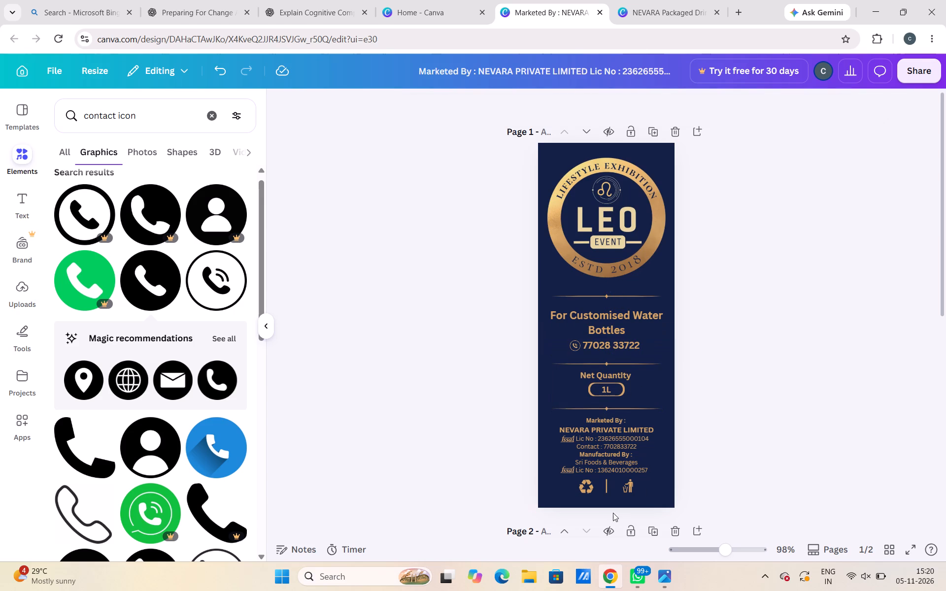
Nudge the "Marketed By" text block up two steps and move both fssai logos up in line with their Lic No lines.
left_click(602, 435)
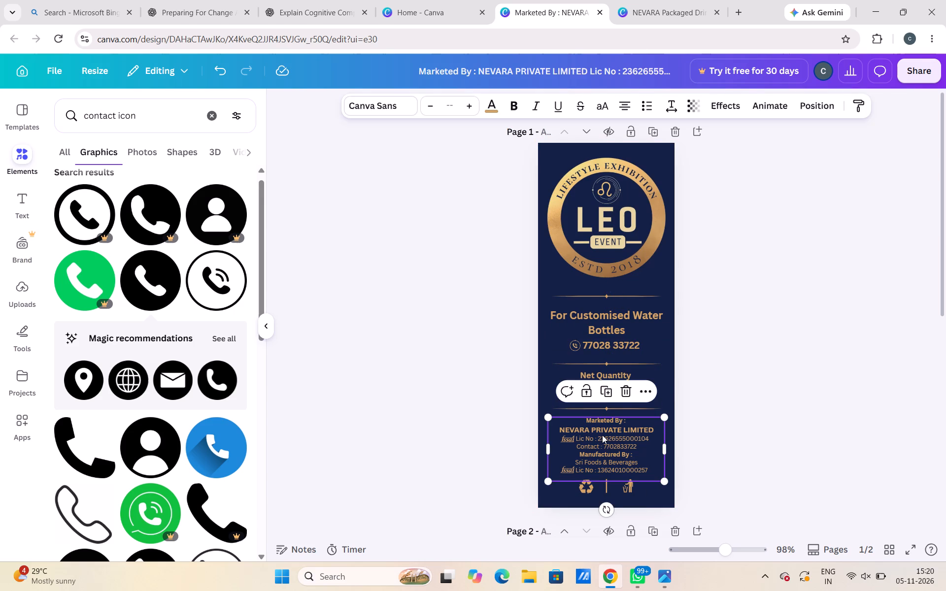
key("Up")
key("Up")
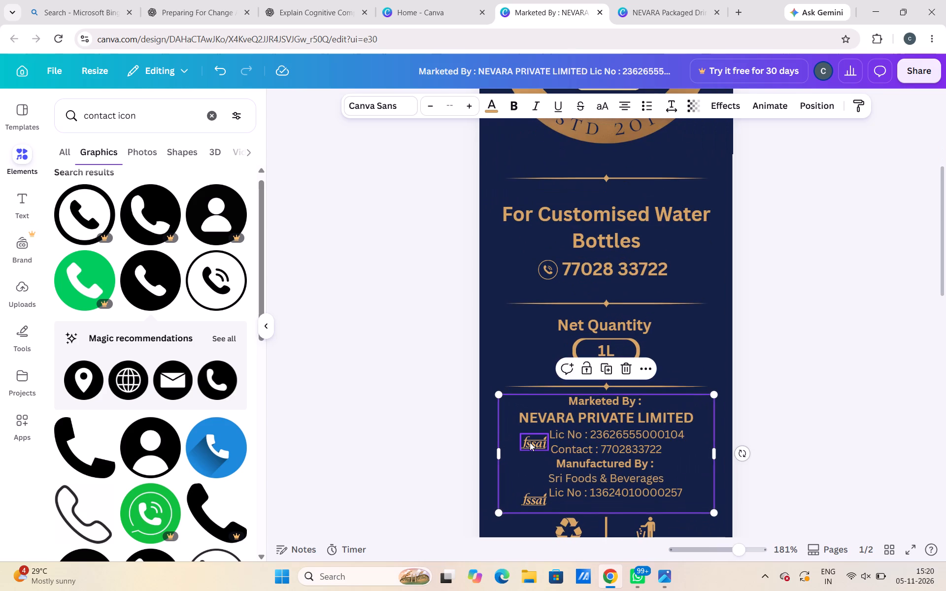
left_click(530, 442)
key("Up")
key("Up")
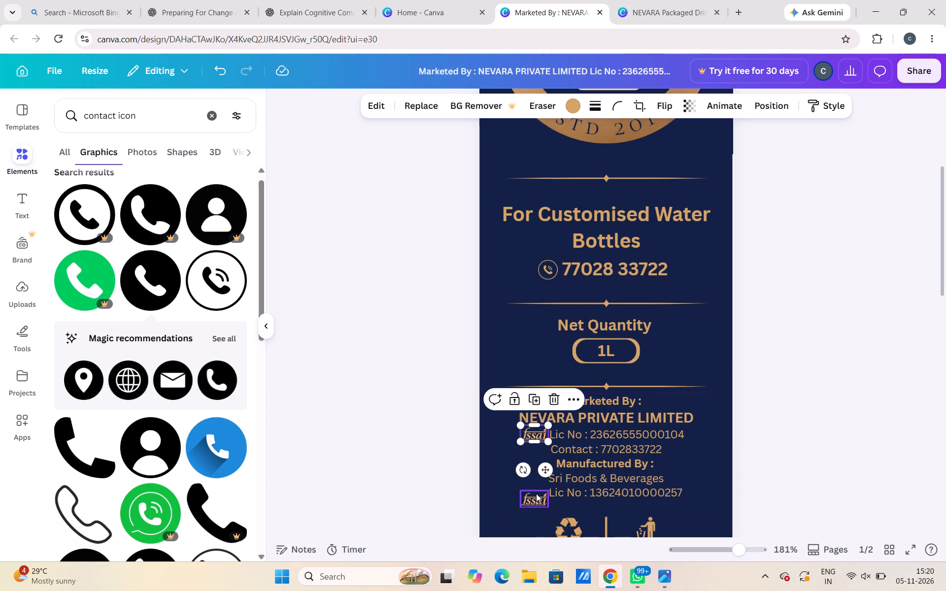
left_click(536, 494)
key("Up")
key("Up")
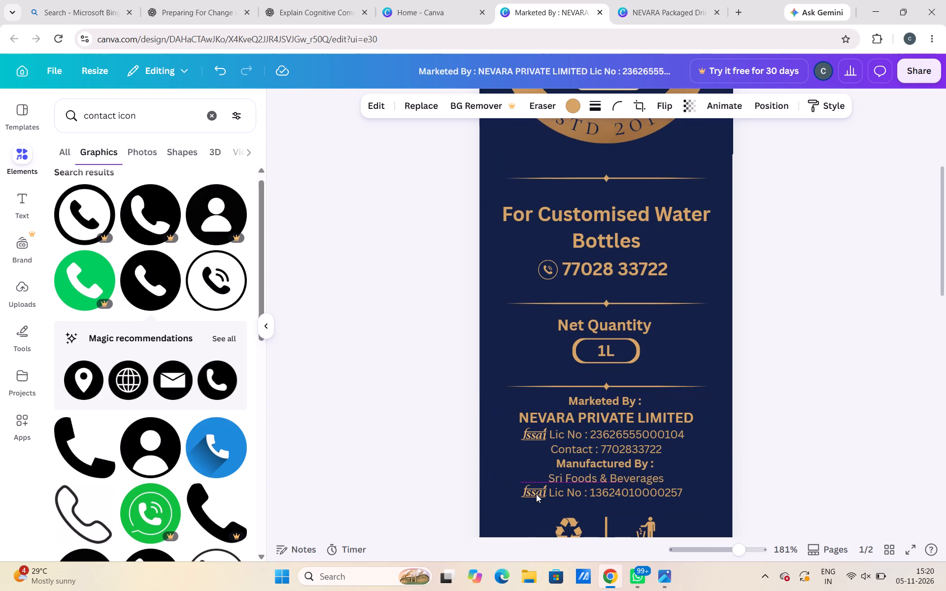
left_click(845, 438)
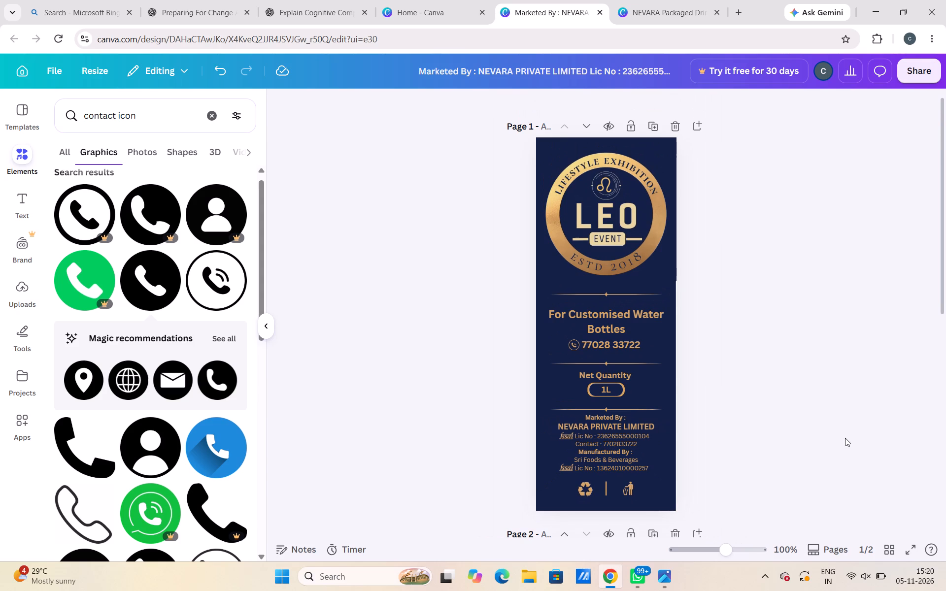
Group the "Marketed By" text block with its two fssai logos and nudge the group down one step.
left_click_drag(516, 430, 640, 473)
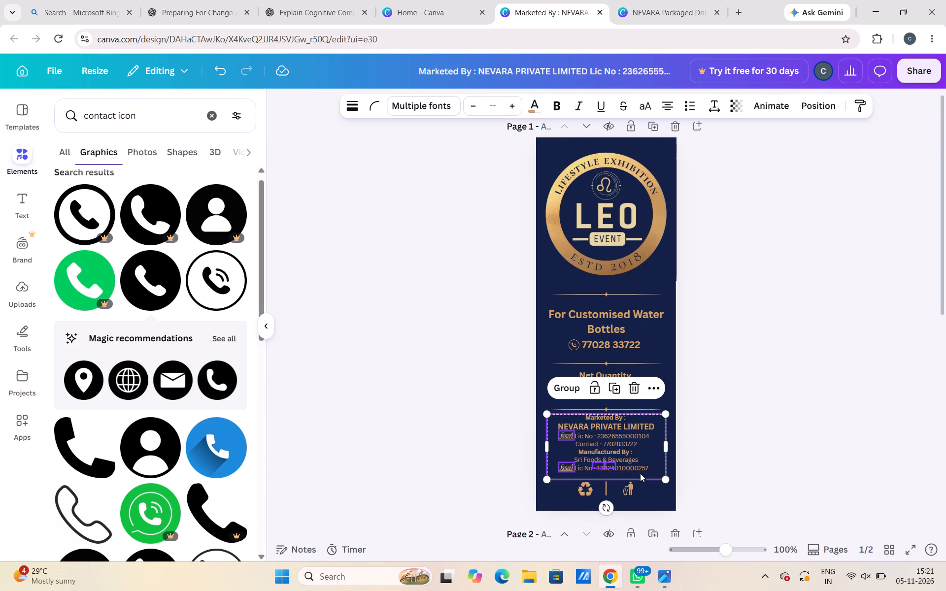
key("ctrl+g")
left_click(756, 477)
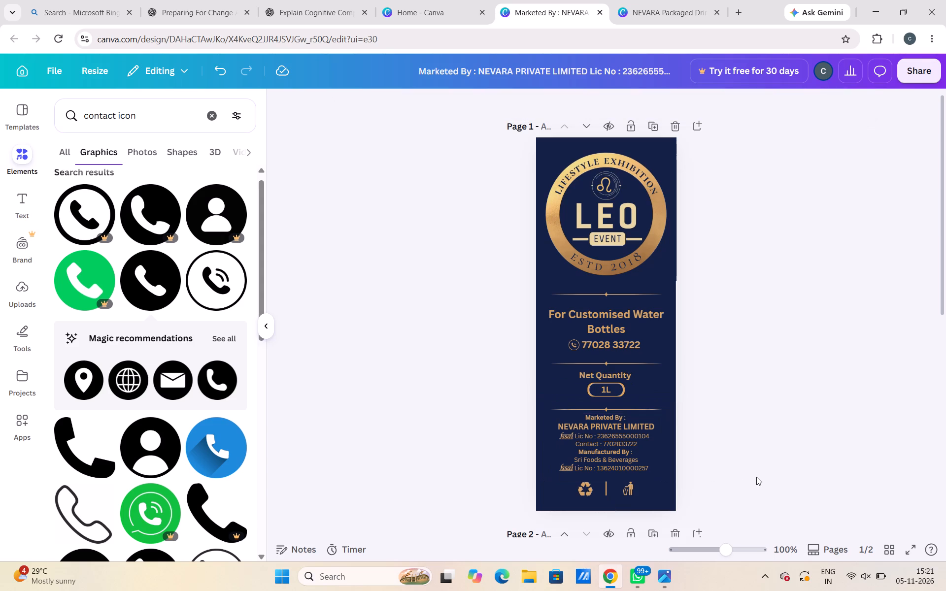
left_click(593, 446)
key("Down")
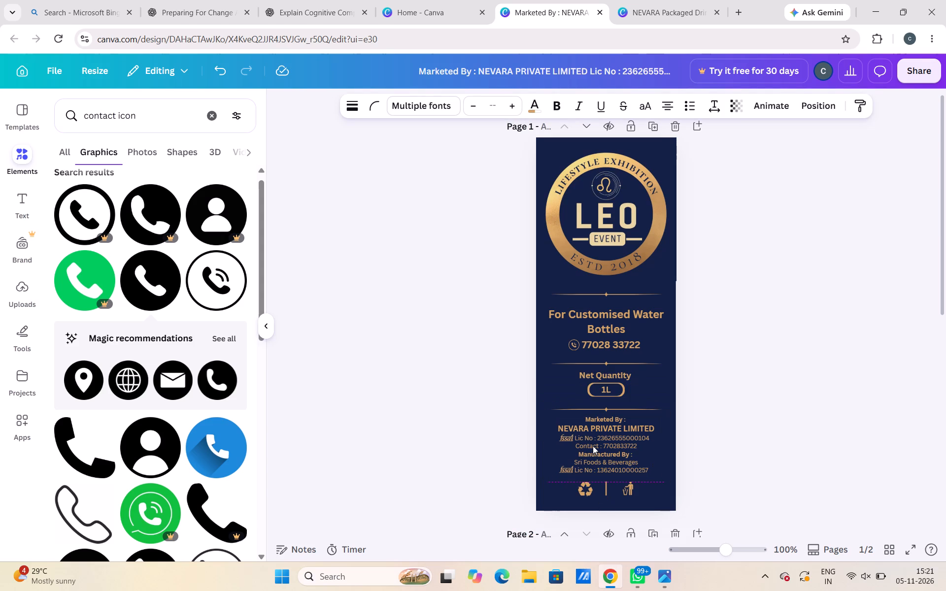
left_click(775, 450)
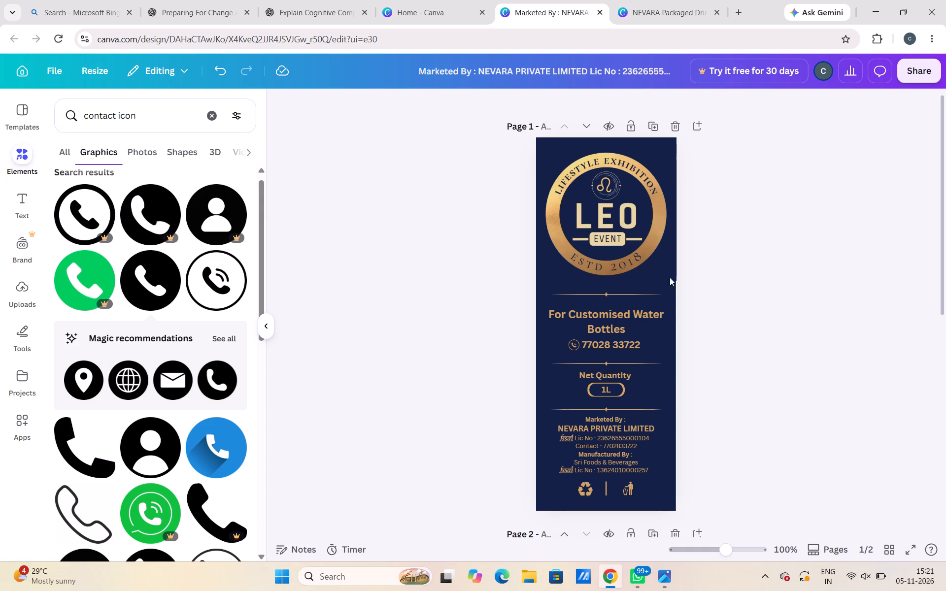
Nudge the LEO Event logo down one step.
left_click(651, 261)
key("Down")
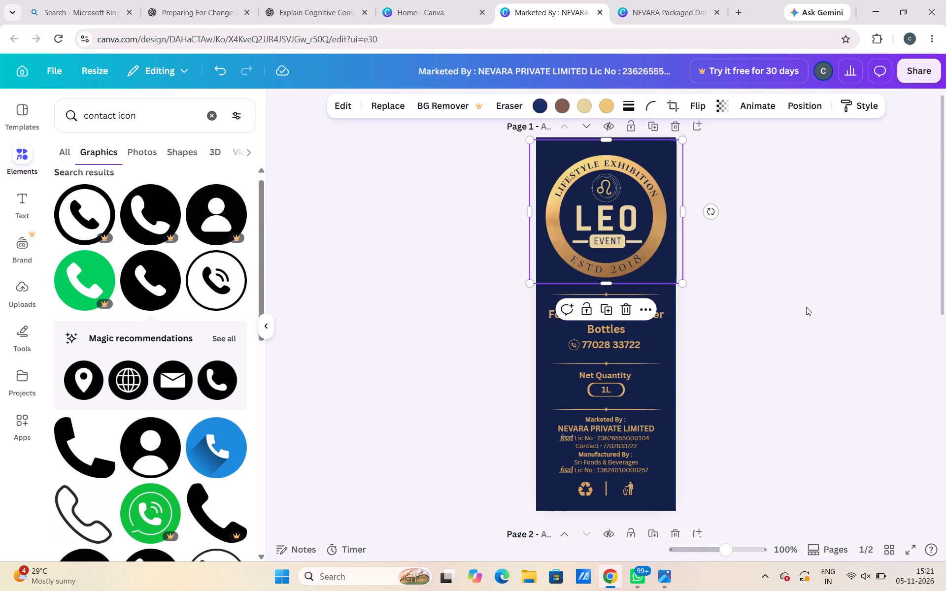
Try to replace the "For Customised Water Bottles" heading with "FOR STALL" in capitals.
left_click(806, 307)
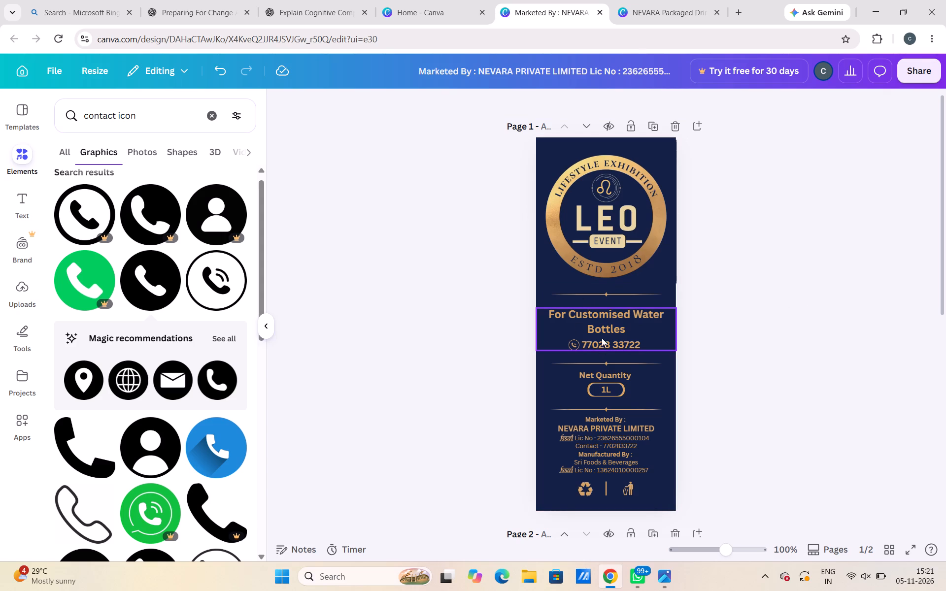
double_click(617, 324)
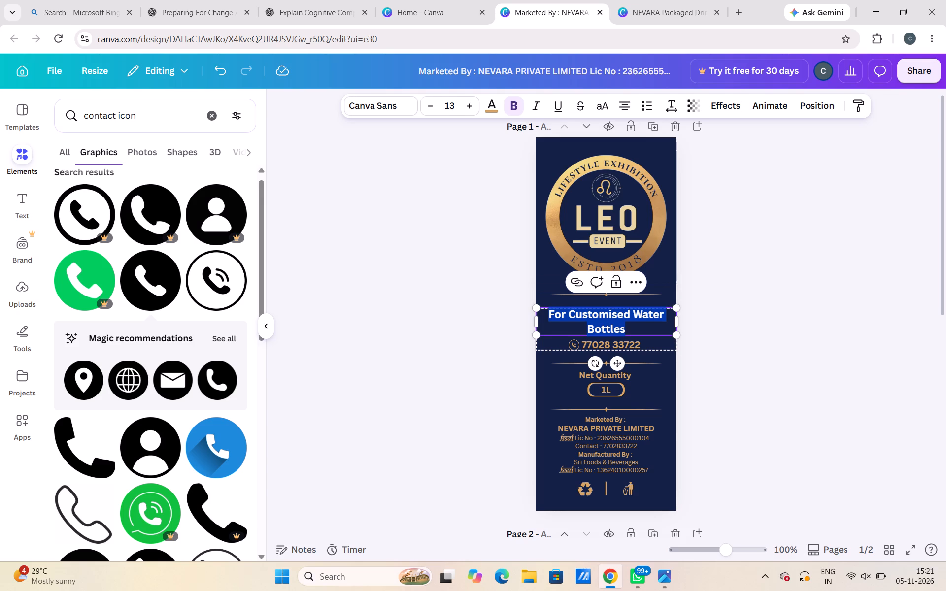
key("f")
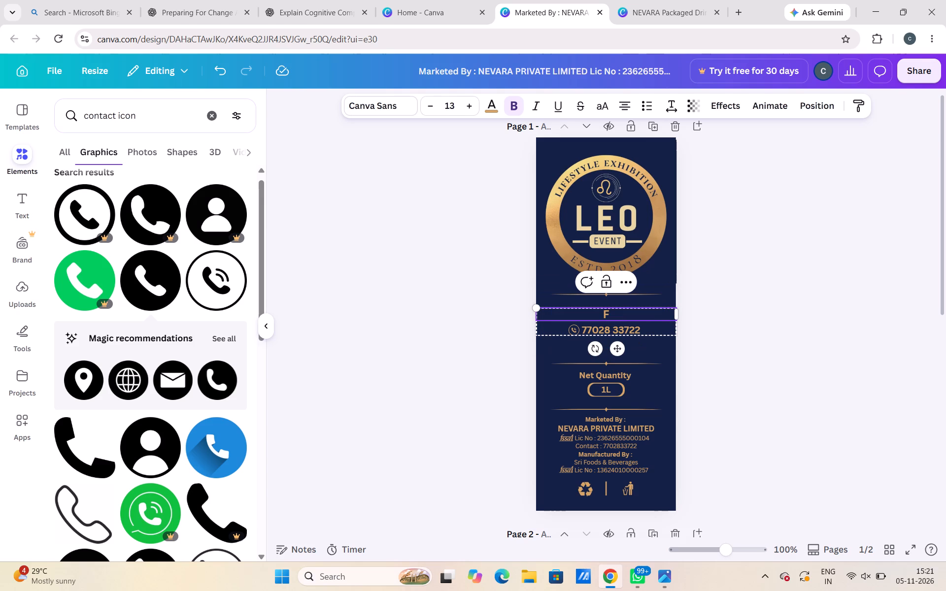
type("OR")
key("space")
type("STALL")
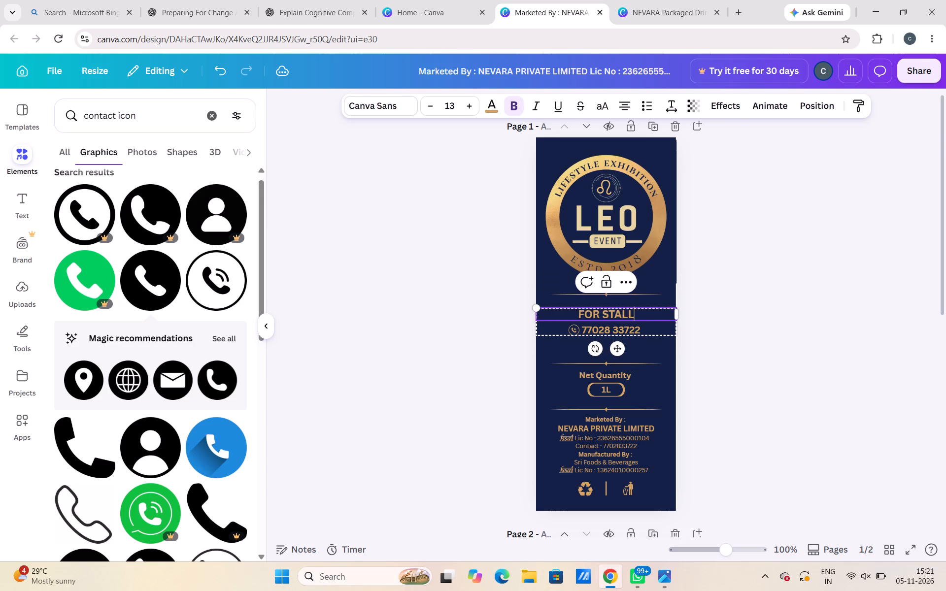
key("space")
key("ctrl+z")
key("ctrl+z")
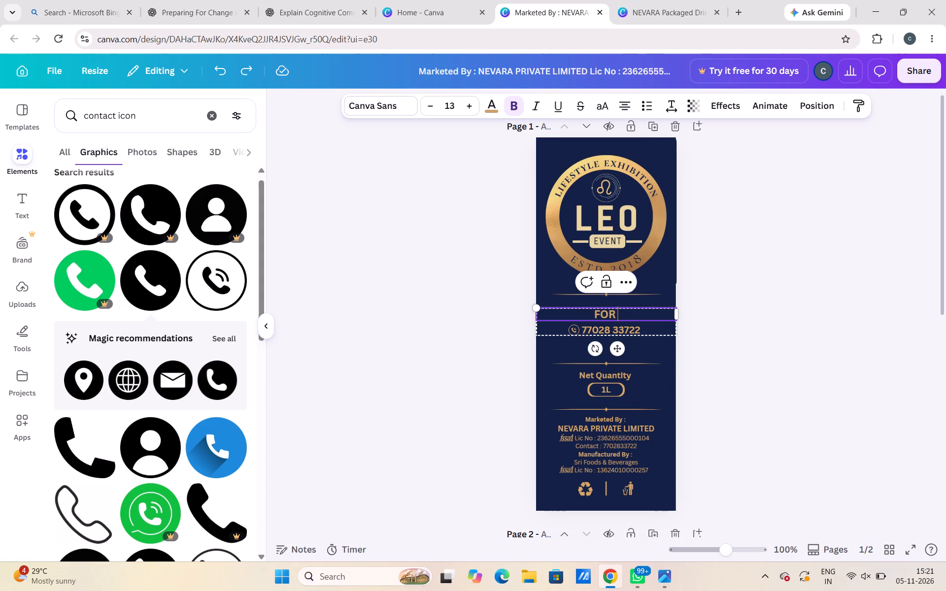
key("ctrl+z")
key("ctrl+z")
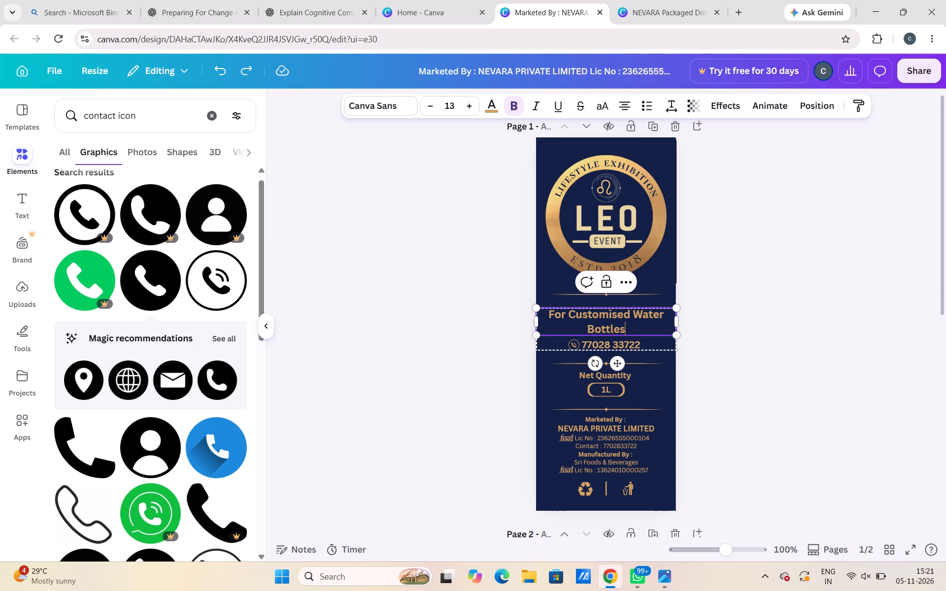
Delete "Customised Water Bottles" from the heading above the phone number, keeping only the word "For".
key("BackSpace")
key("BackSpace")
key("BackSpace")
key("BackSpace")
key("BackSpace")
key("BackSpace")
key("BackSpace")
key("BackSpace")
key("BackSpace")
key("BackSpace")
key("BackSpace")
key("BackSpace")
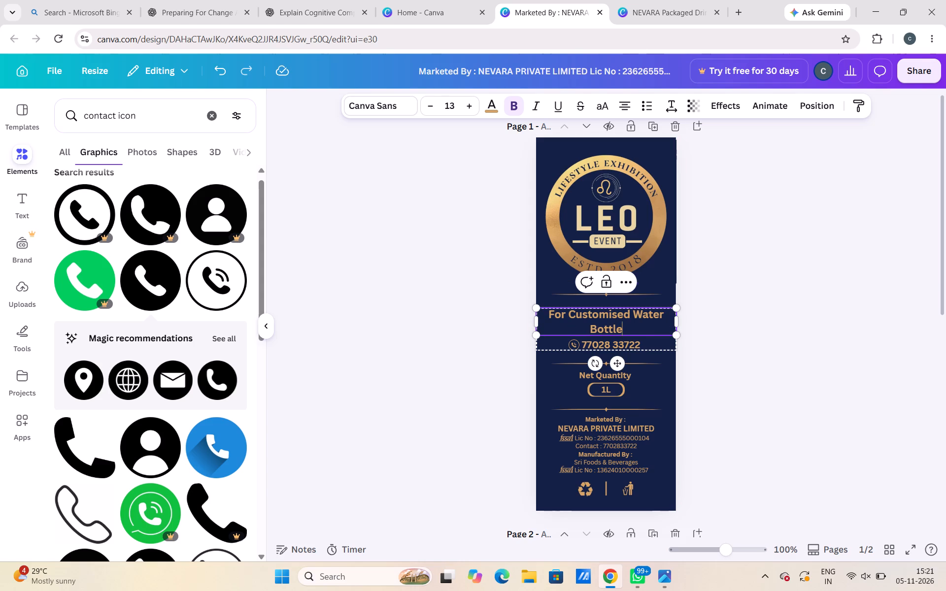
key("BackSpace")
key("BackSpace")
key("BackSpace")
key("BackSpace")
key("BackSpace")
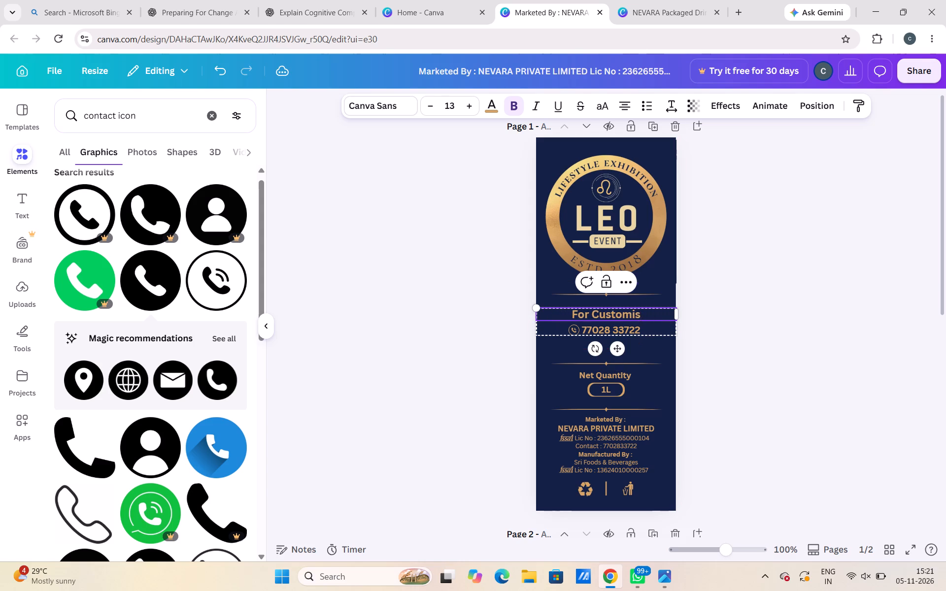
key("BackSpace")
key("BackSpace")
key("BackSpace")
key("BackSpace")
key("BackSpace")
key("BackSpace")
key("BackSpace")
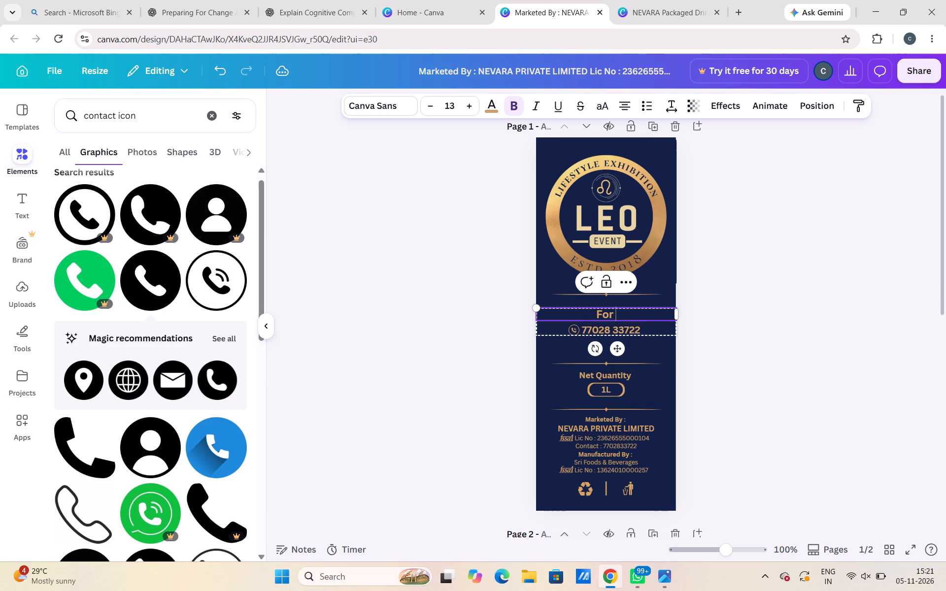
type("STA")
key("BackSpace")
key("BackSpace")
key("Left")
key("Left")
key("Left")
key("Left")
key("BackSpace")
key("f")
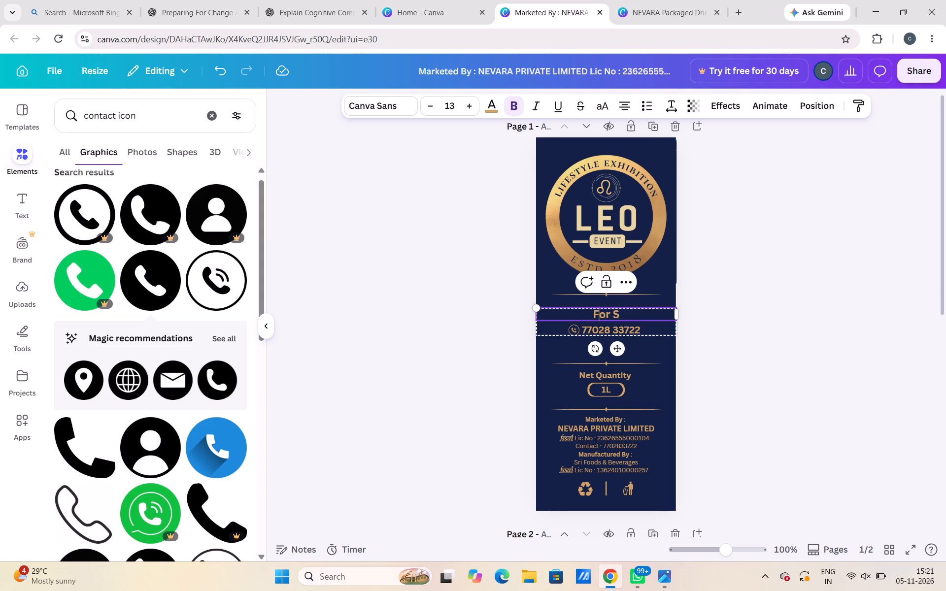
key("Right")
key("Right")
key("Right")
key("Right")
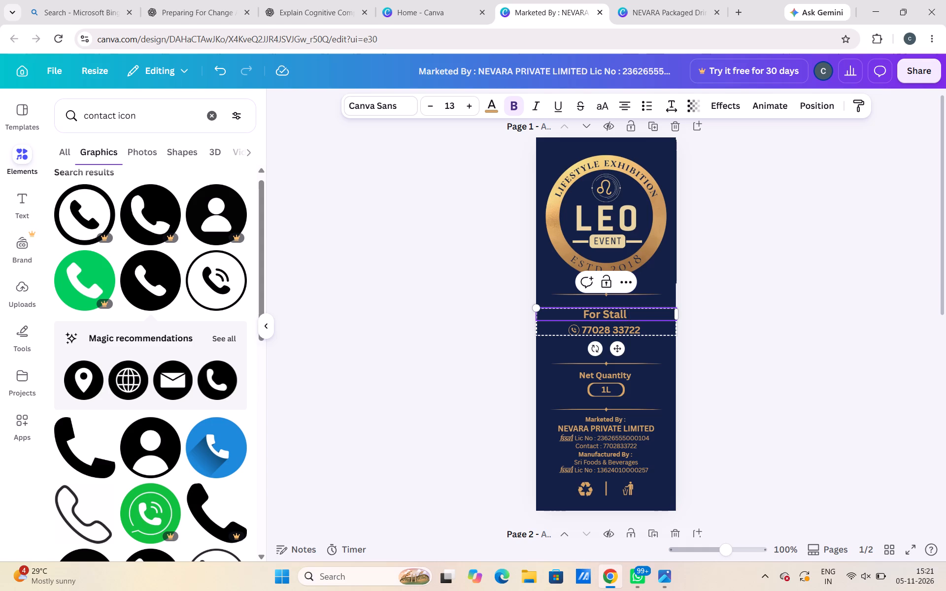
type("EN")
key("BackSpace")
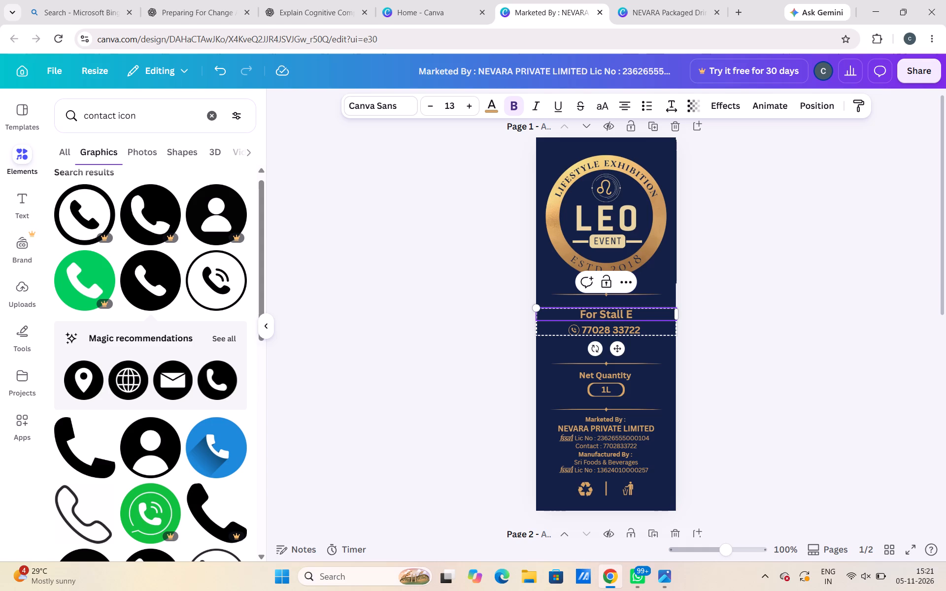
key("n")
key("BackSpace")
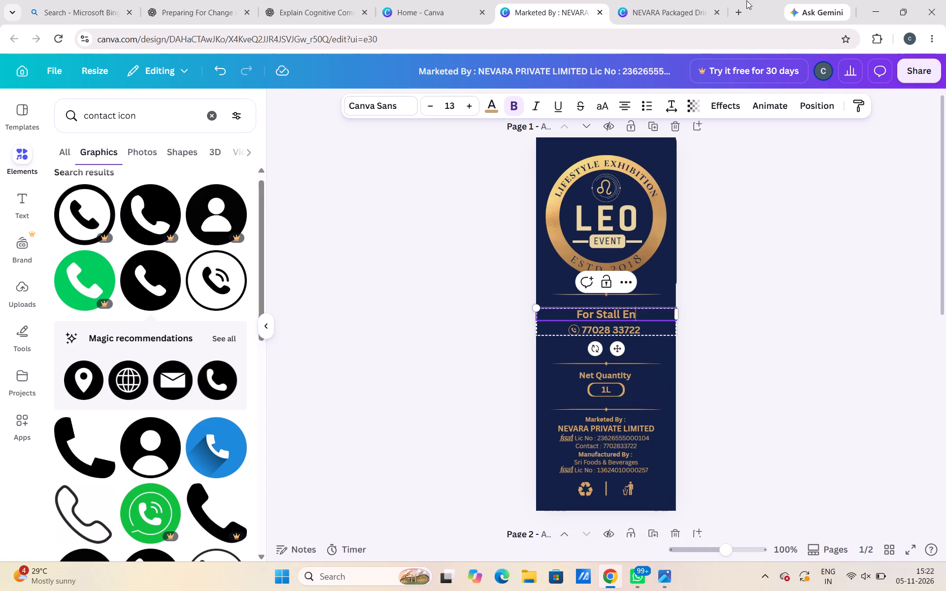
Check the spelling of "enquiries" through search suggestions in a new browser tab.
left_click(734, 14)
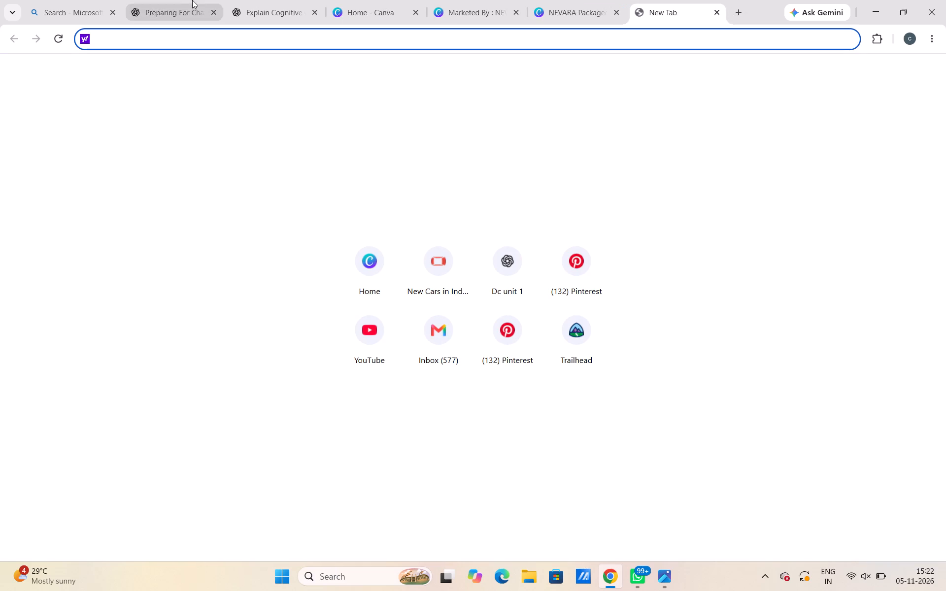
type("en")
type("qui")
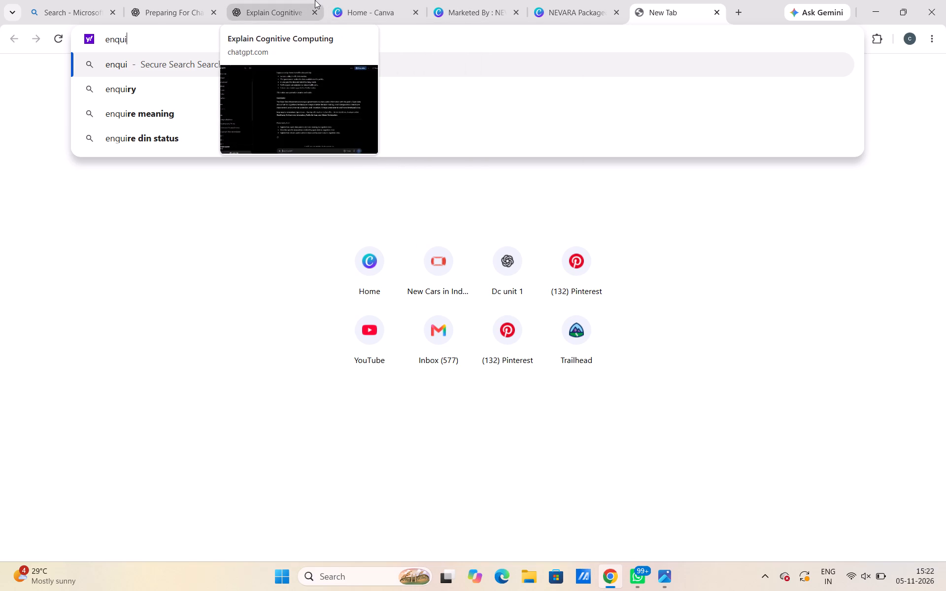
type("rie")
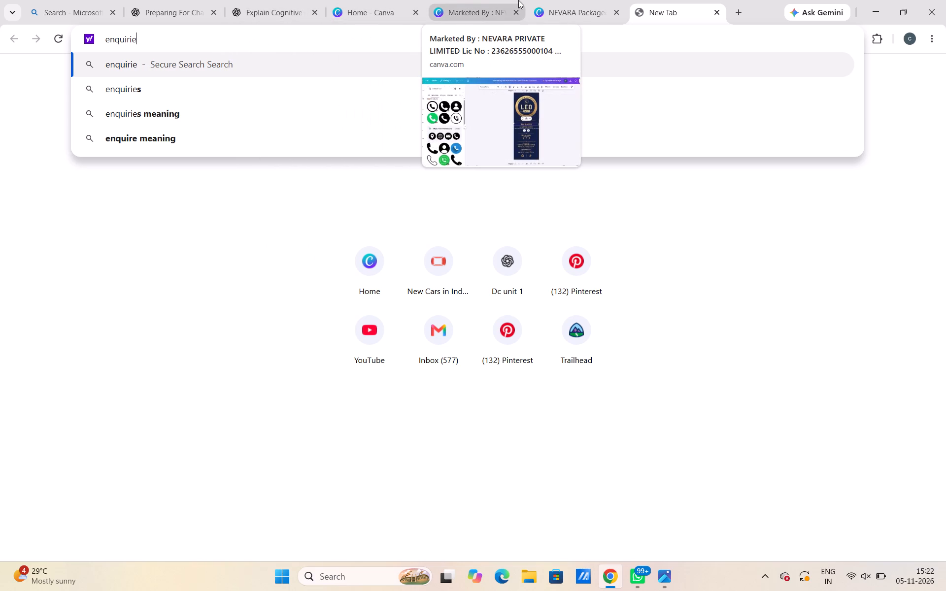
Return to the Canva label design and complete the heading as "For Stall Enqueries".
left_click(486, 0)
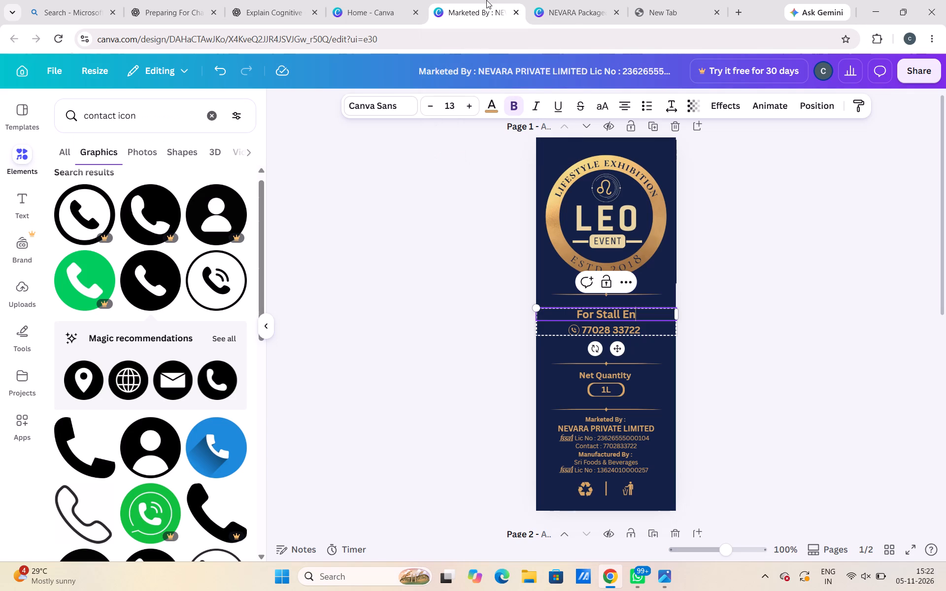
type("queries")
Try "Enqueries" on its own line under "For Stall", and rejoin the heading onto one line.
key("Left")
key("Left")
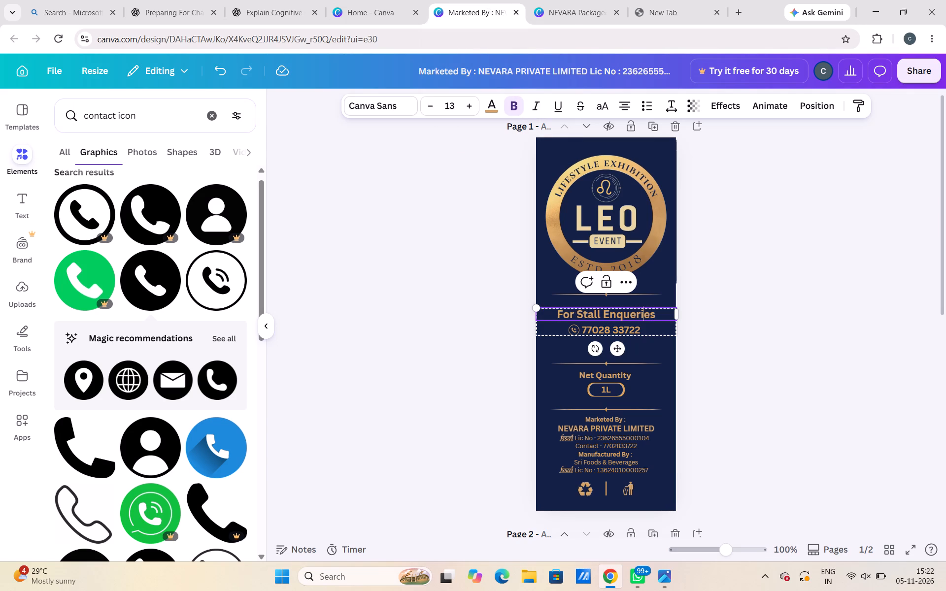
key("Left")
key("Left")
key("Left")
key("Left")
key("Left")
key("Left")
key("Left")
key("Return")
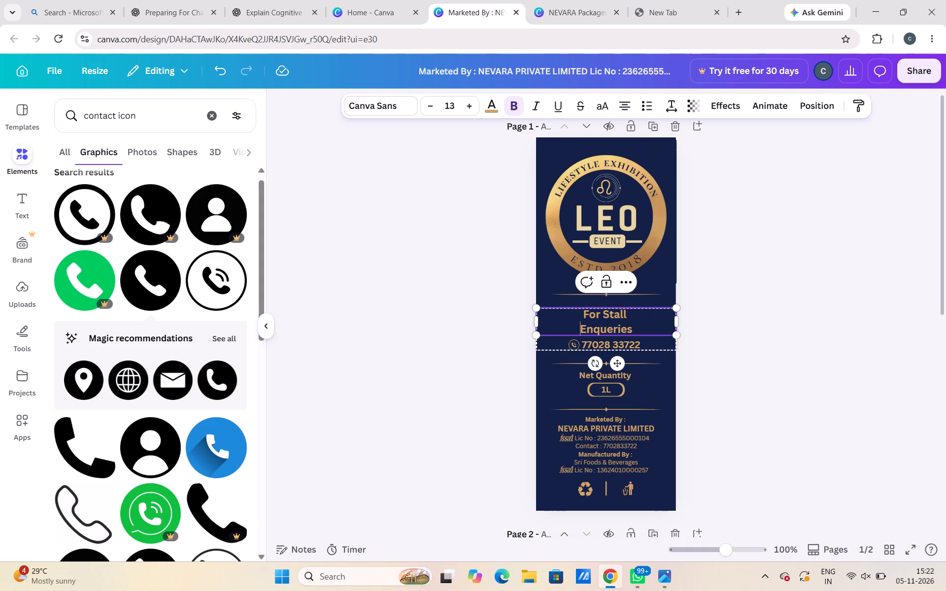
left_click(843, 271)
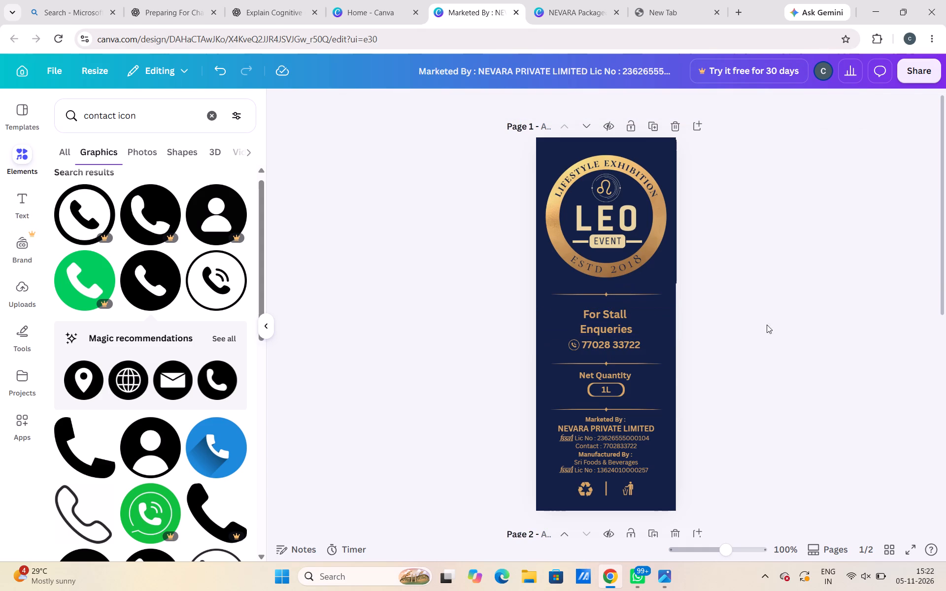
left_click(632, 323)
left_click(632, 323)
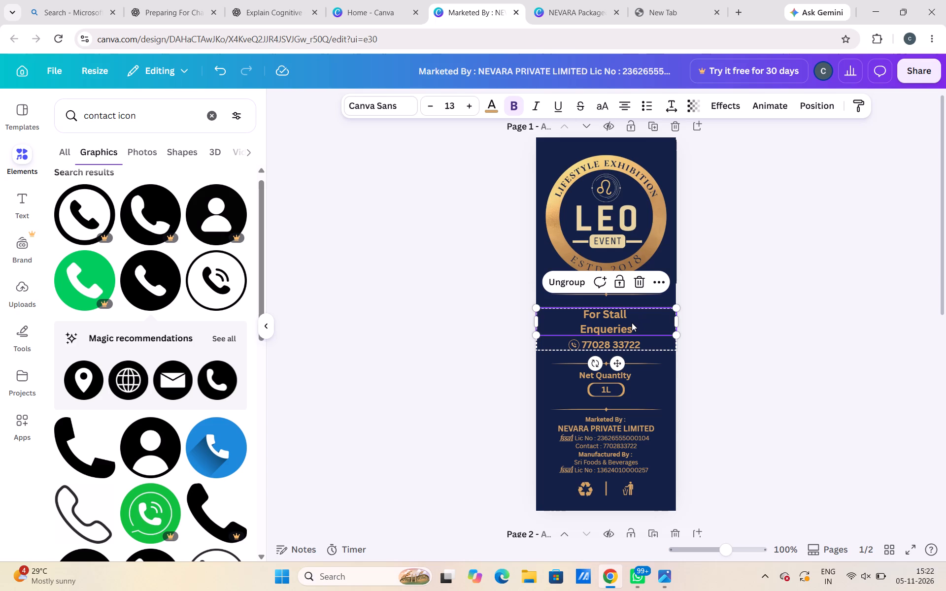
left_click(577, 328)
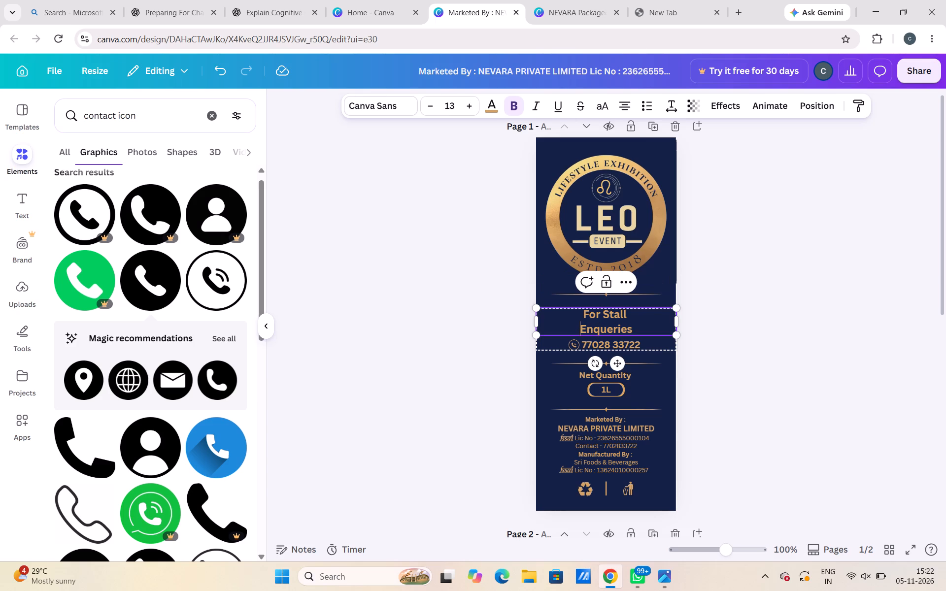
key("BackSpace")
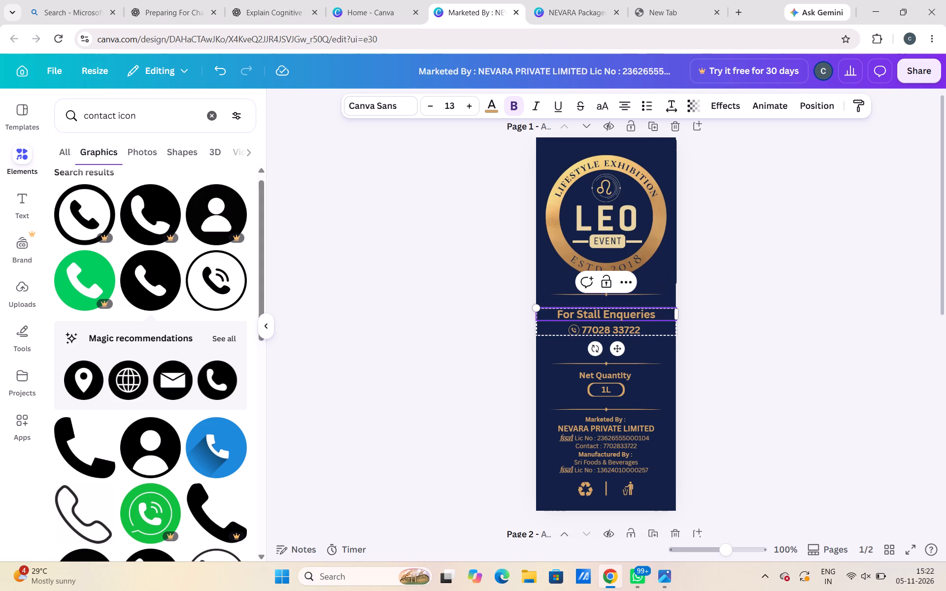
Add a second line reading "or" below "For Stall Enqueries", directly above the phone number.
key("Right")
key("Right")
key("Right")
key("Right")
key("Right")
key("Right")
key("Right")
key("Right")
key("Right")
key("Right")
key("Return")
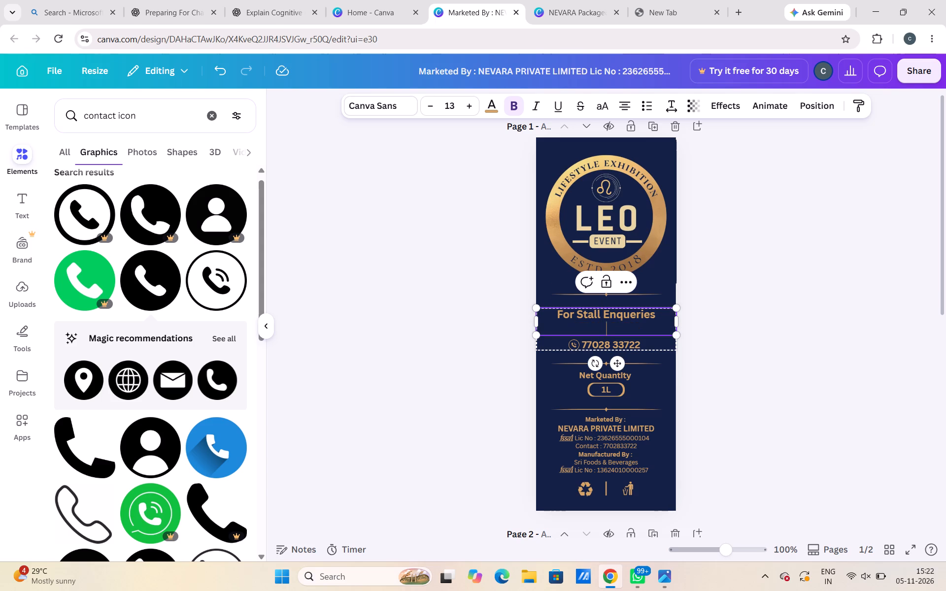
type("or")
key("Return")
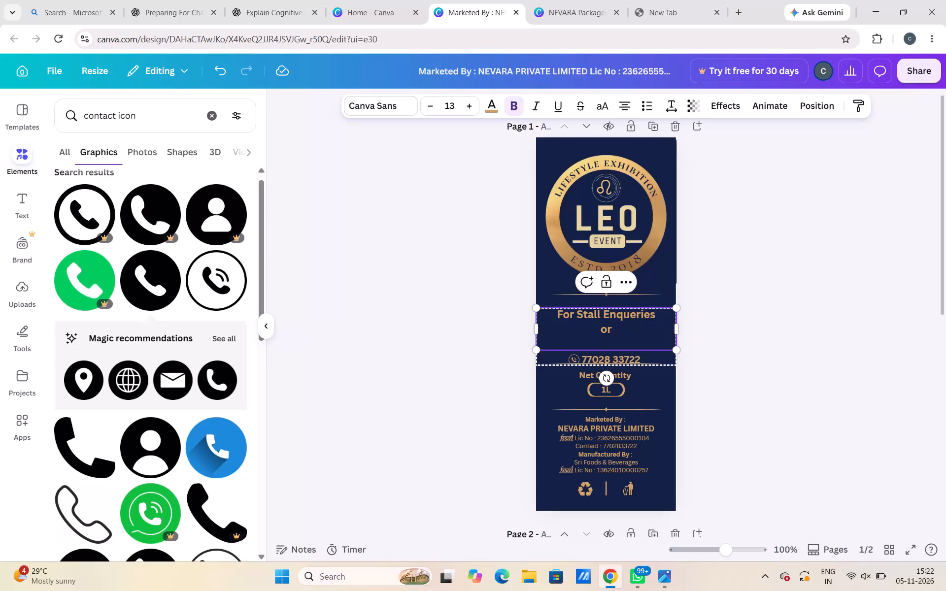
key("BackSpace")
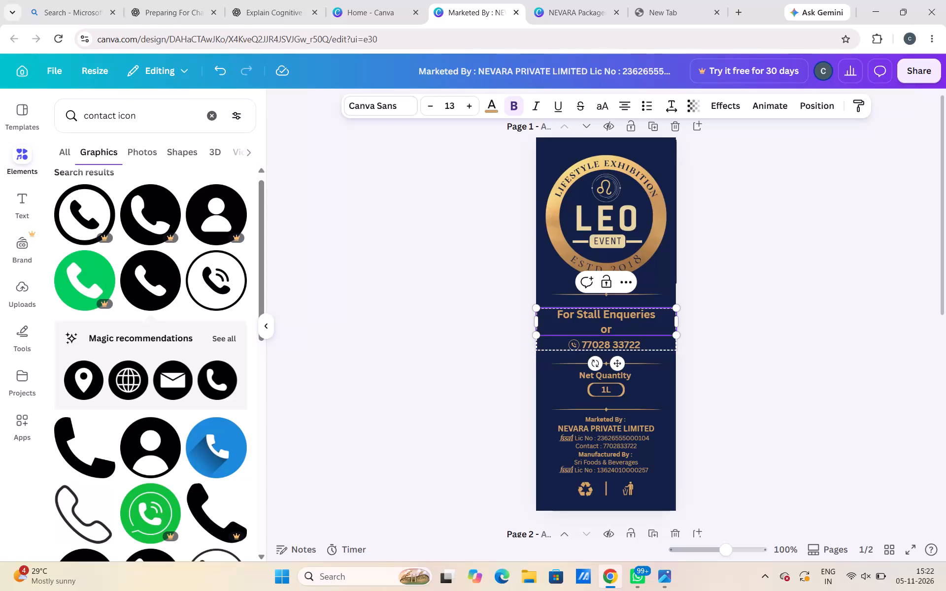
left_click(734, 402)
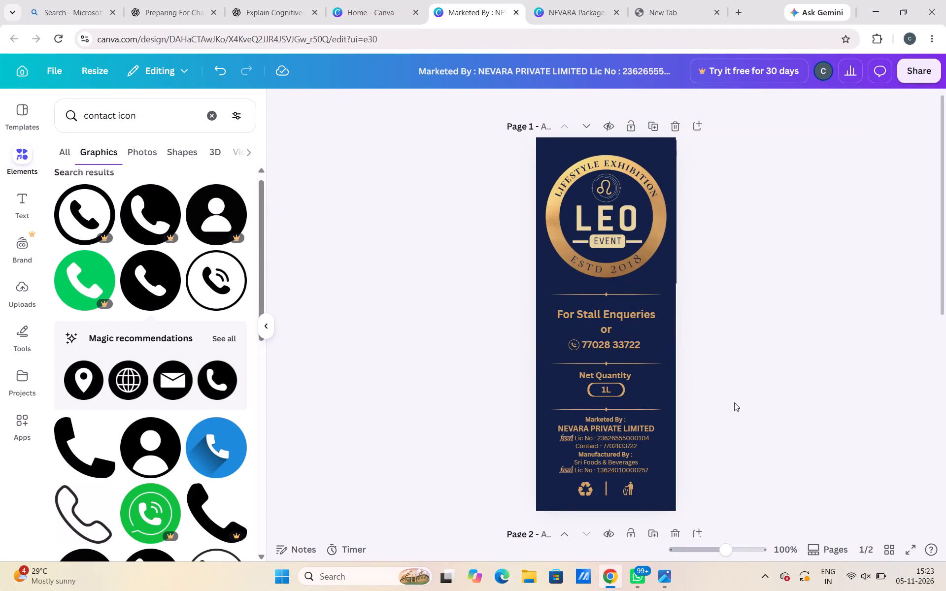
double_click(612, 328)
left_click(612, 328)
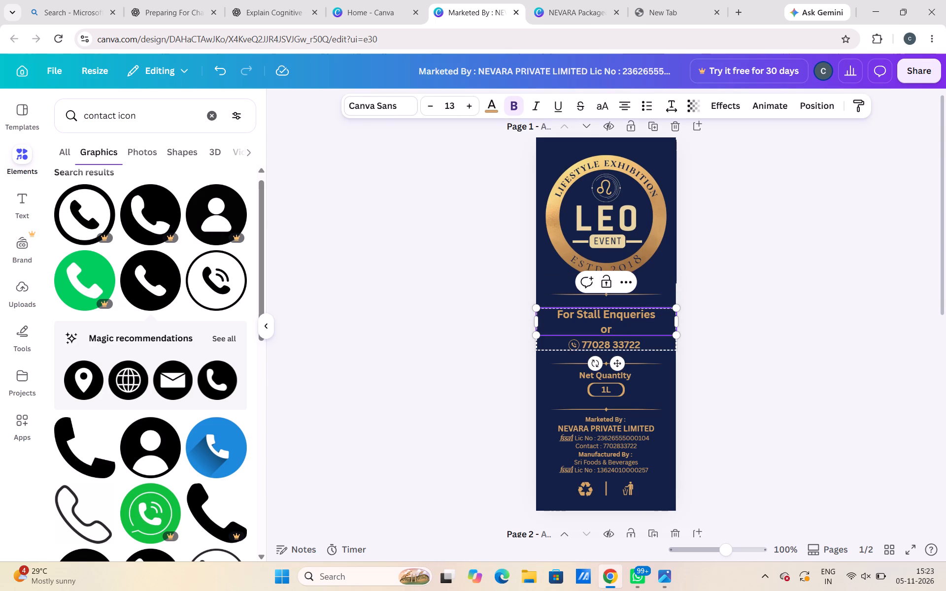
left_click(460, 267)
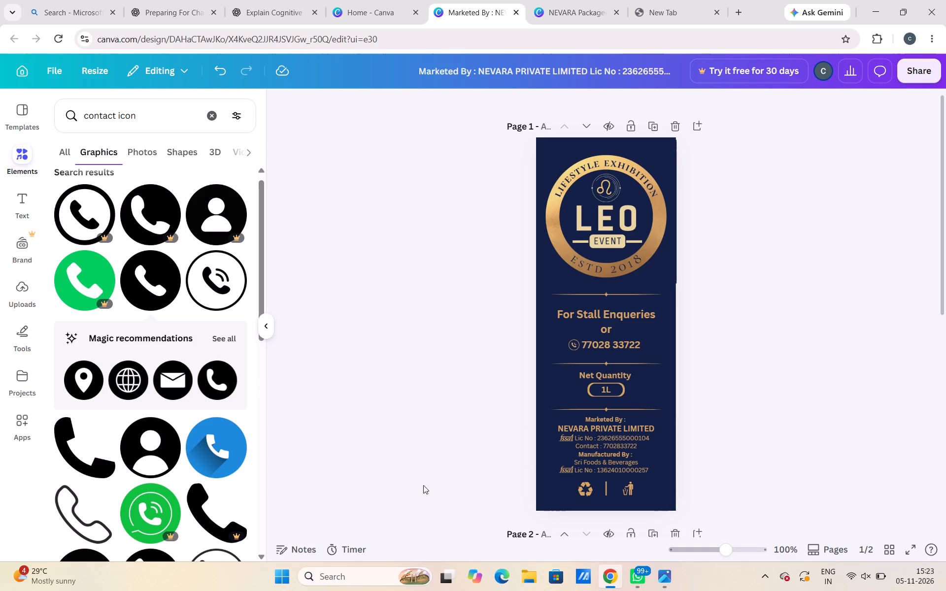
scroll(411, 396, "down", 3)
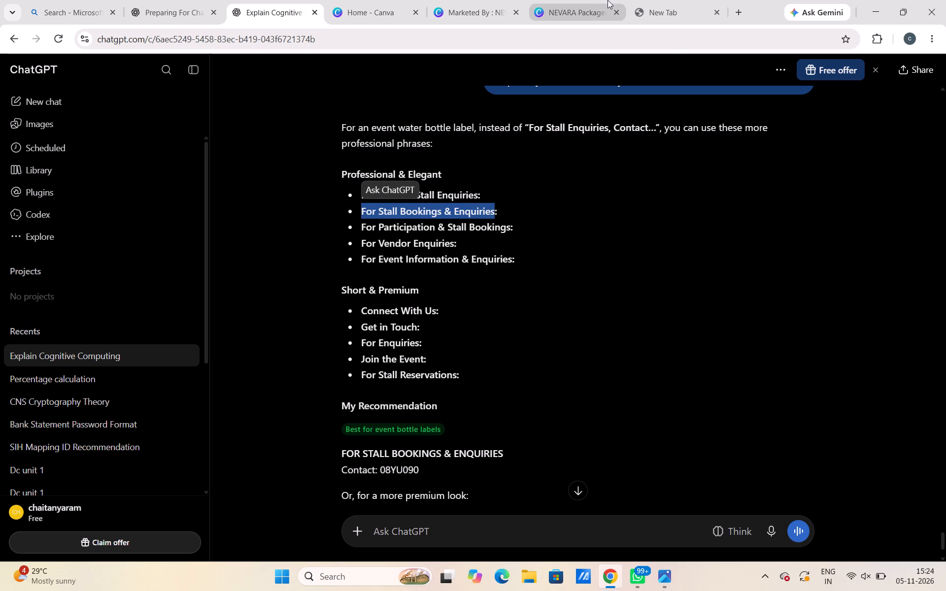
Return to the Canva label and replace the whole "For Stall Enqueries or" text with the copied "For Stall Bookings & Enquiries".
left_click(505, 0)
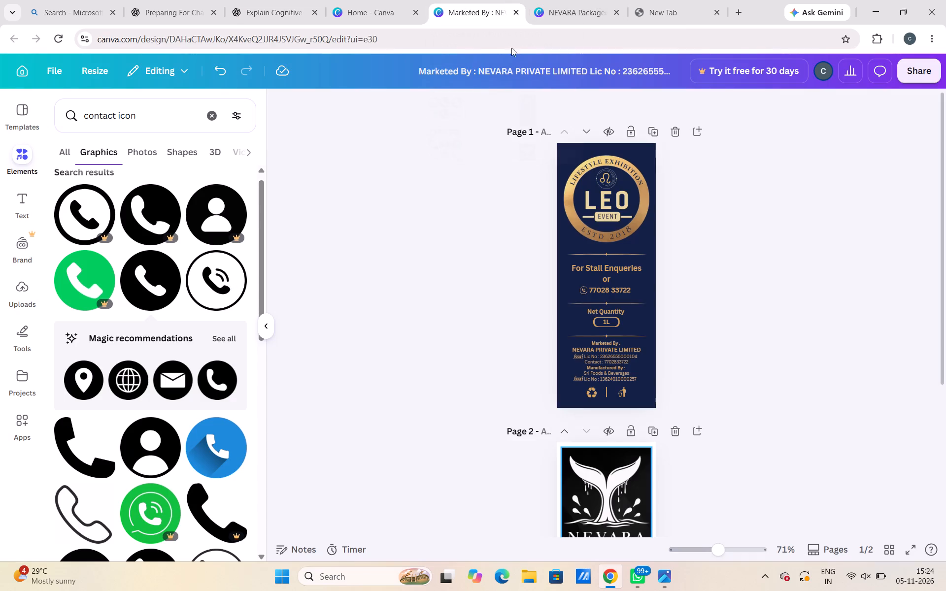
double_click(625, 273)
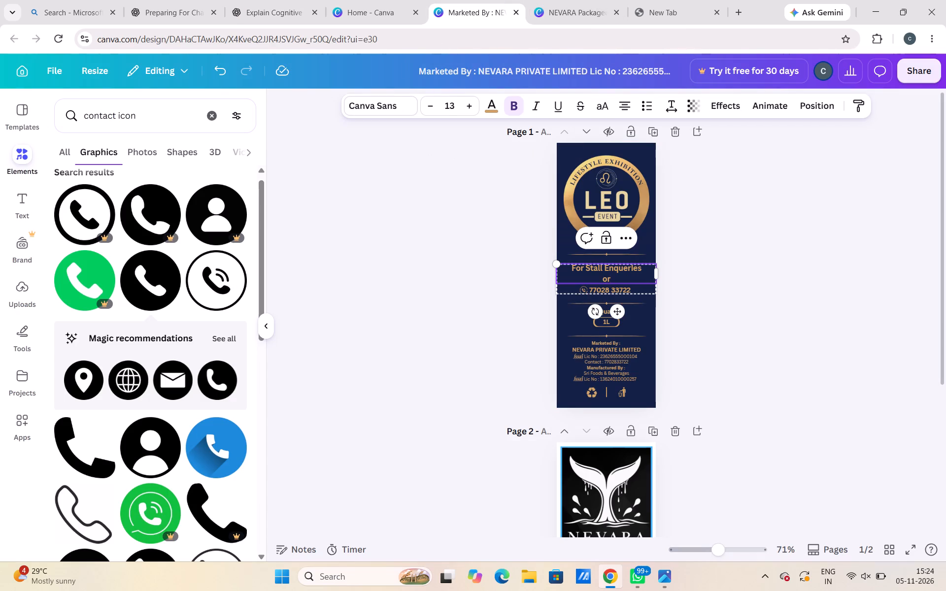
key("ctrl+a")
key("ctrl+v")
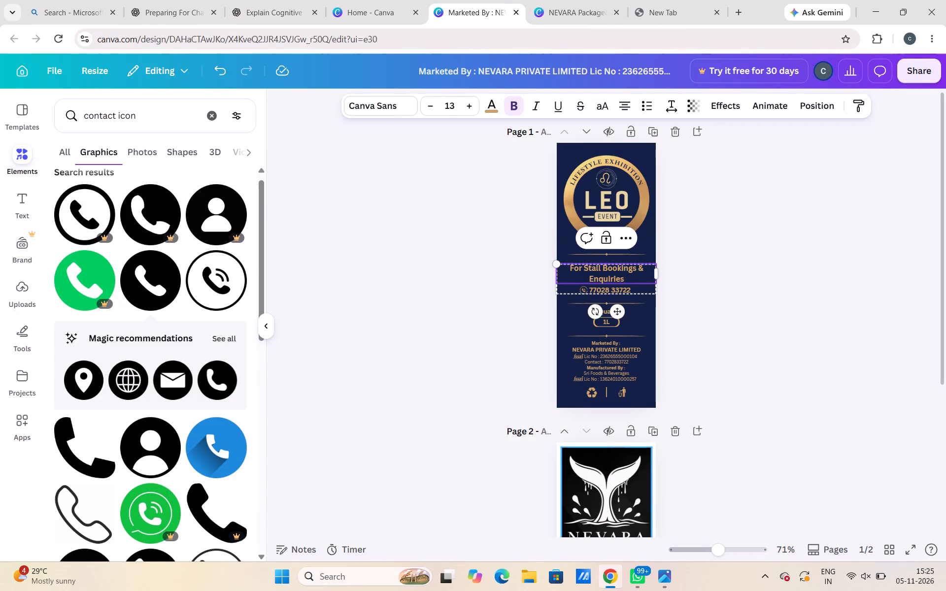
key("ctrl+z")
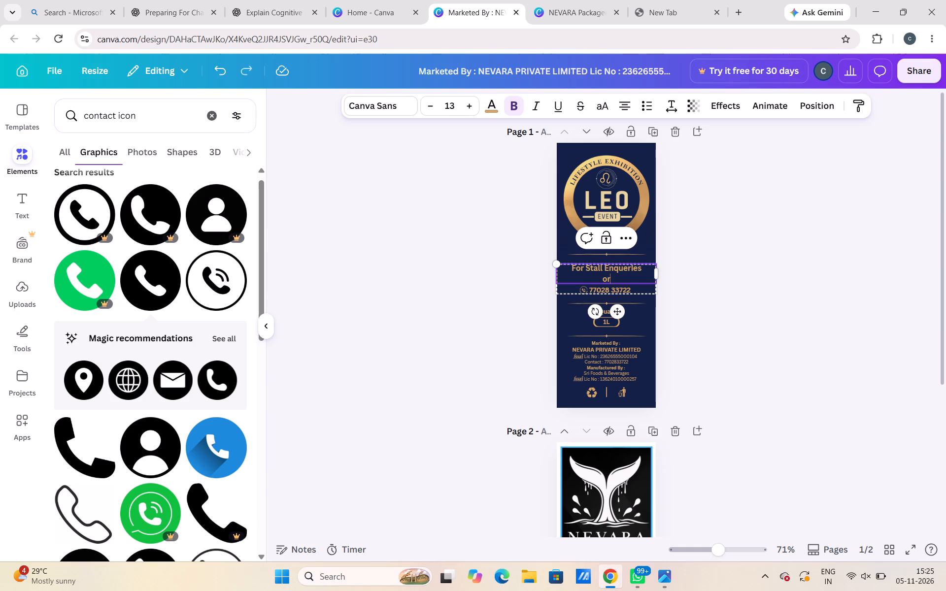
key("ctrl+a")
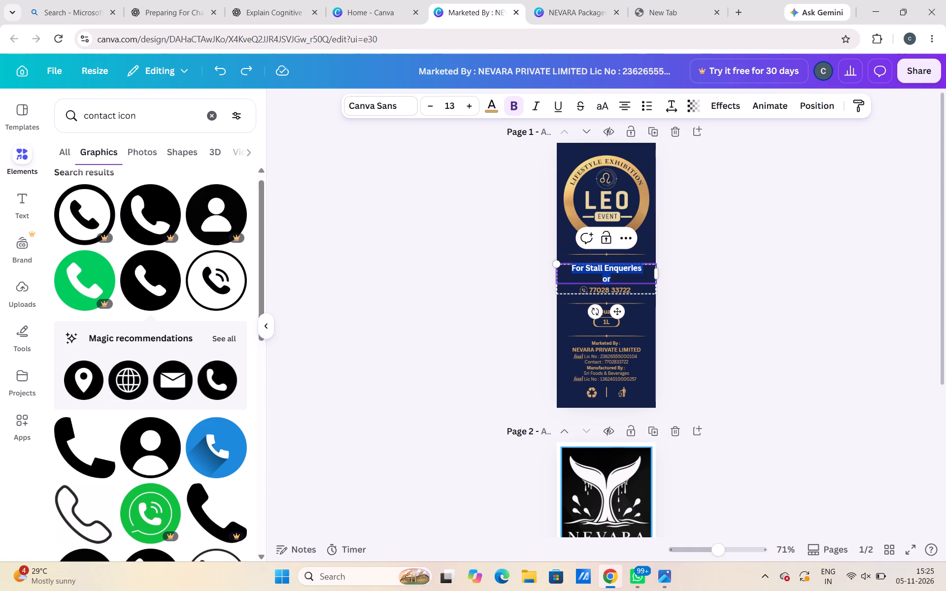
key("ctrl+v")
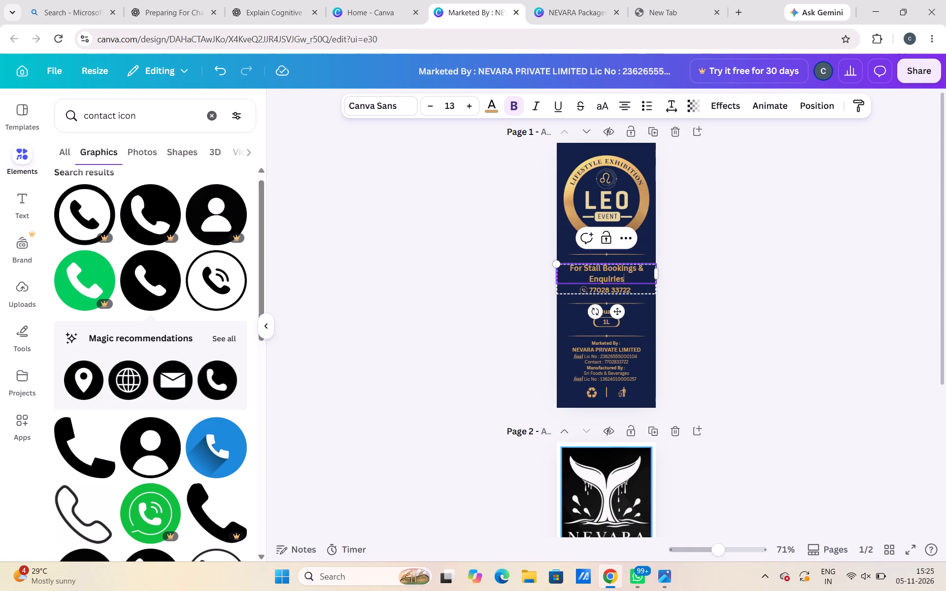
left_click(719, 326)
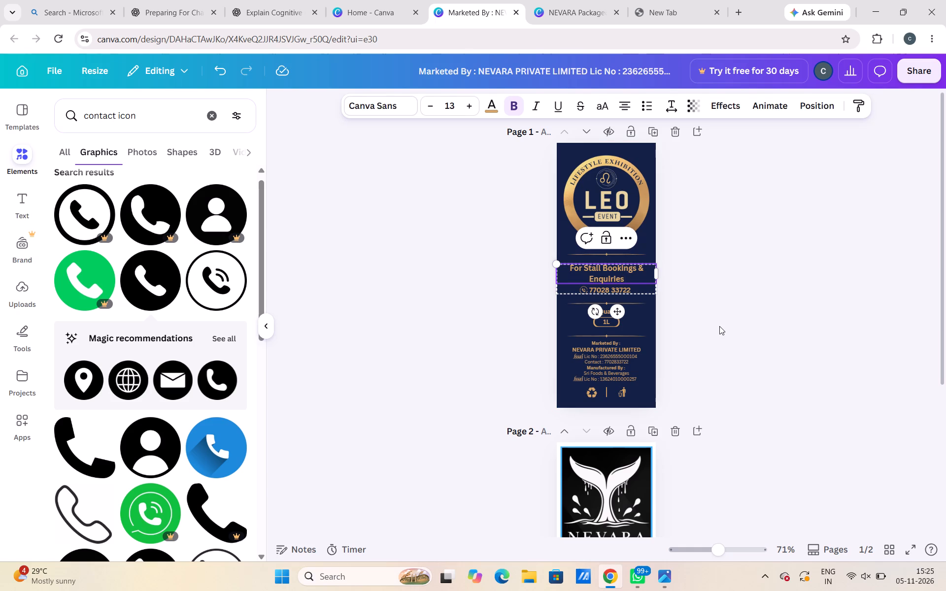
Add a space and a colon at the end of the heading so it reads "For Stall Bookings & Enquiries :".
left_click(629, 273)
left_click(630, 278)
left_click(630, 278)
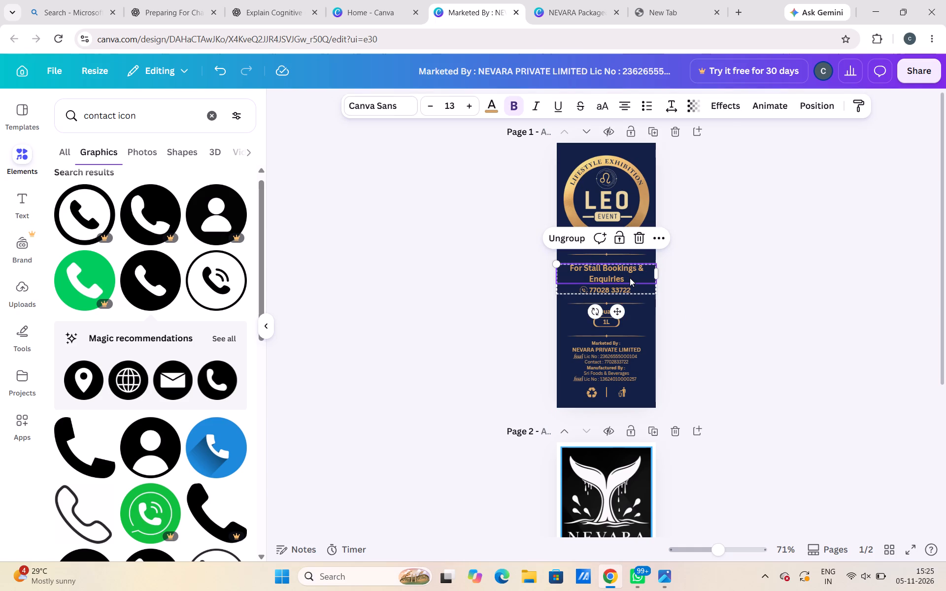
key("space")
type(":")
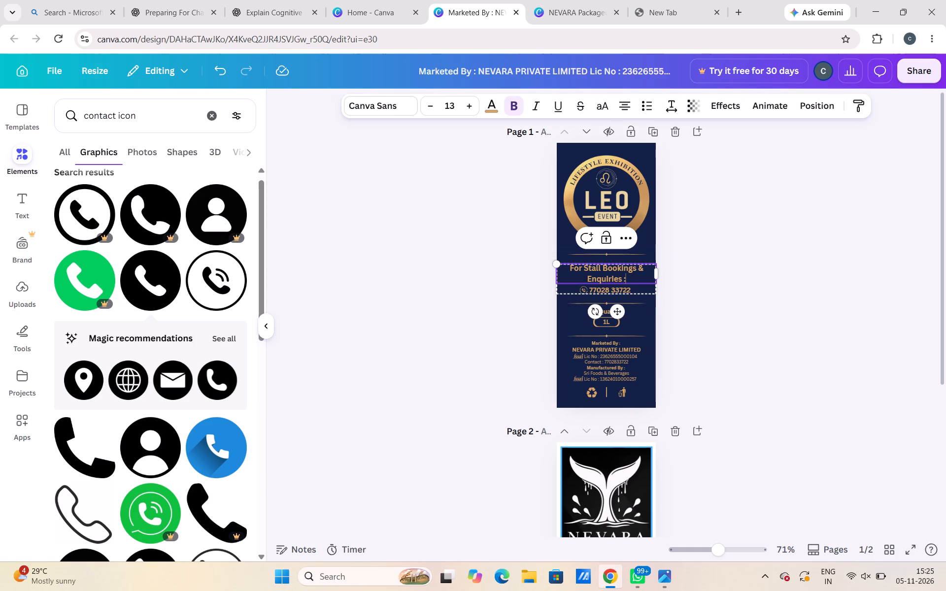
key("space")
key("BackSpace")
left_click(714, 330)
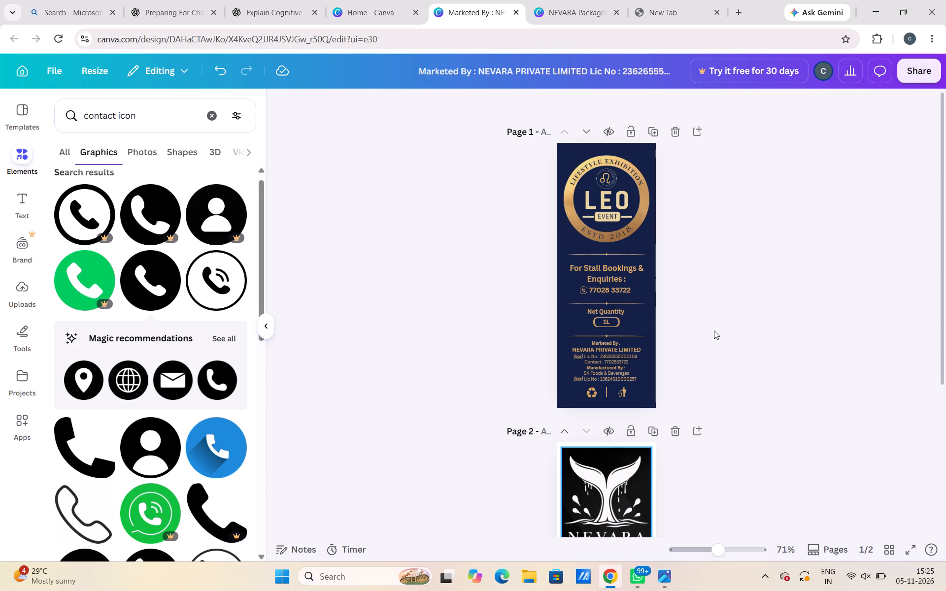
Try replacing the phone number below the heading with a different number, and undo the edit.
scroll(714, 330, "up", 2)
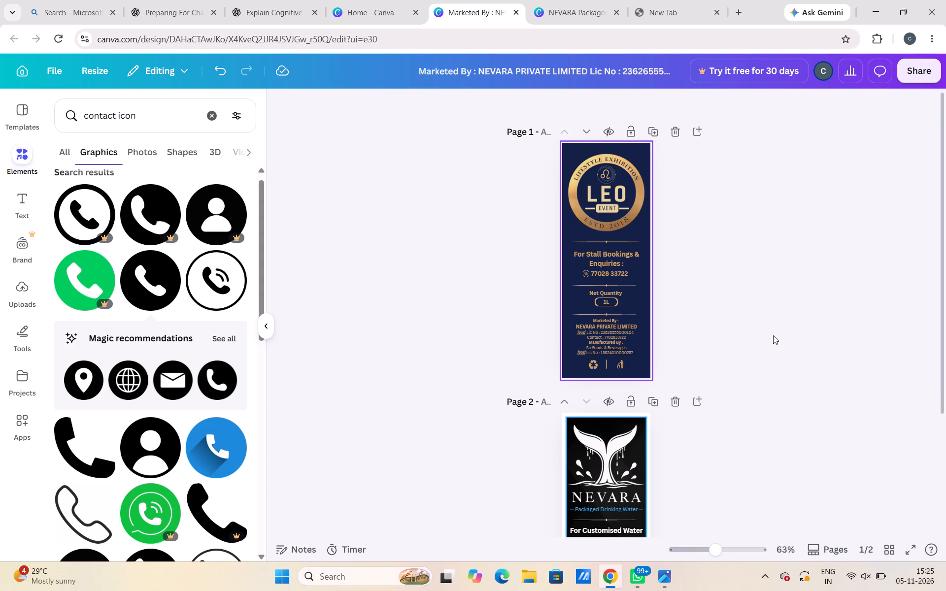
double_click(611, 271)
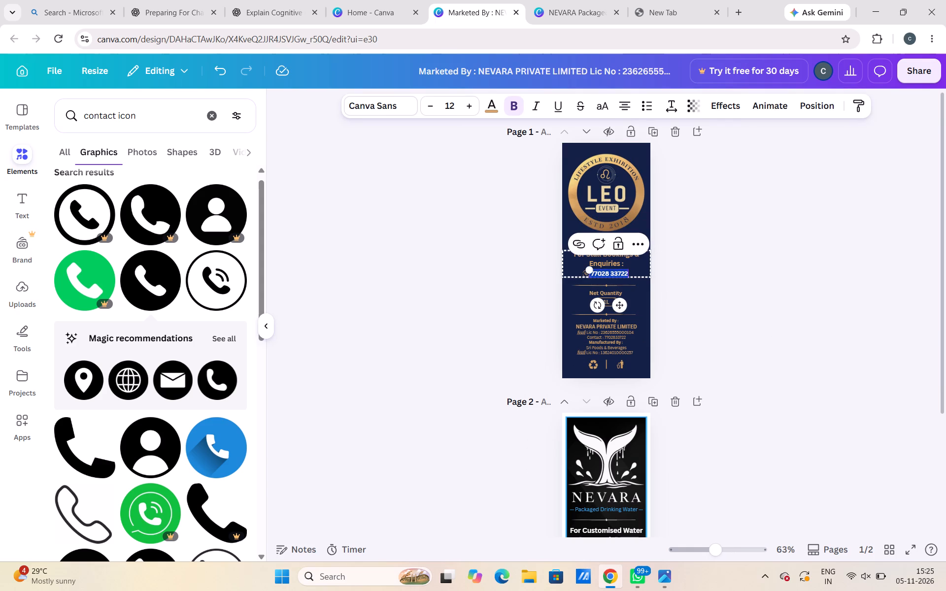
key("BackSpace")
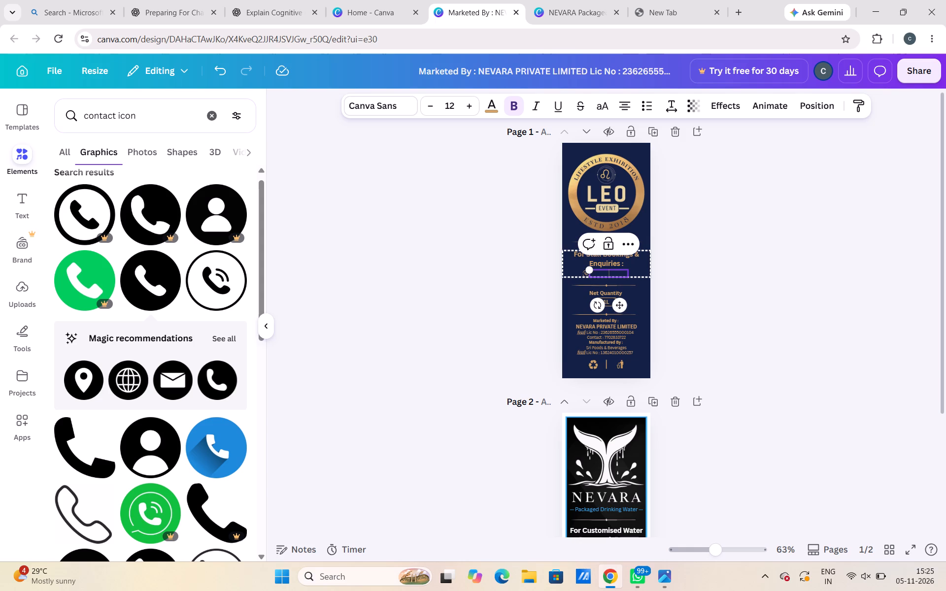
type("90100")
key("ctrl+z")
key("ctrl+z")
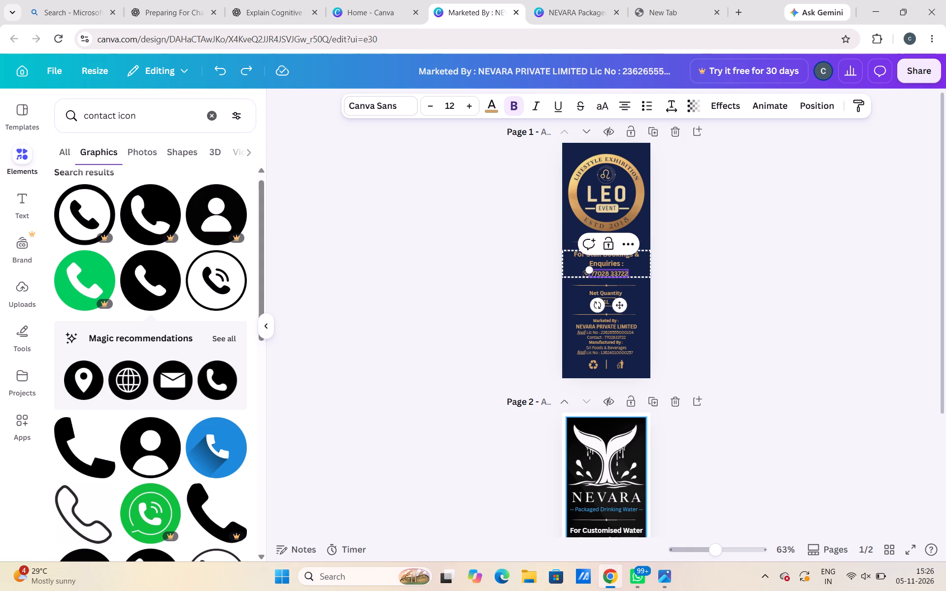
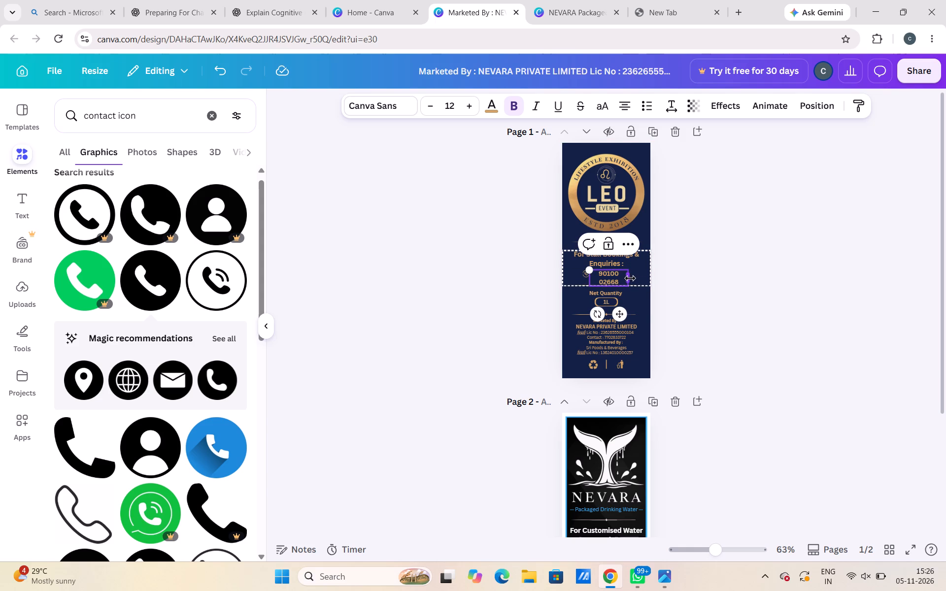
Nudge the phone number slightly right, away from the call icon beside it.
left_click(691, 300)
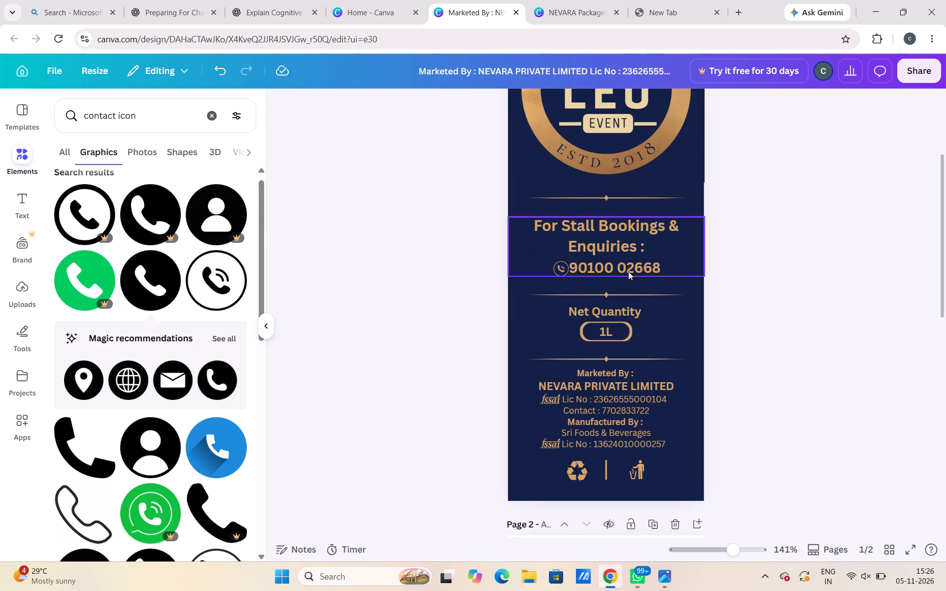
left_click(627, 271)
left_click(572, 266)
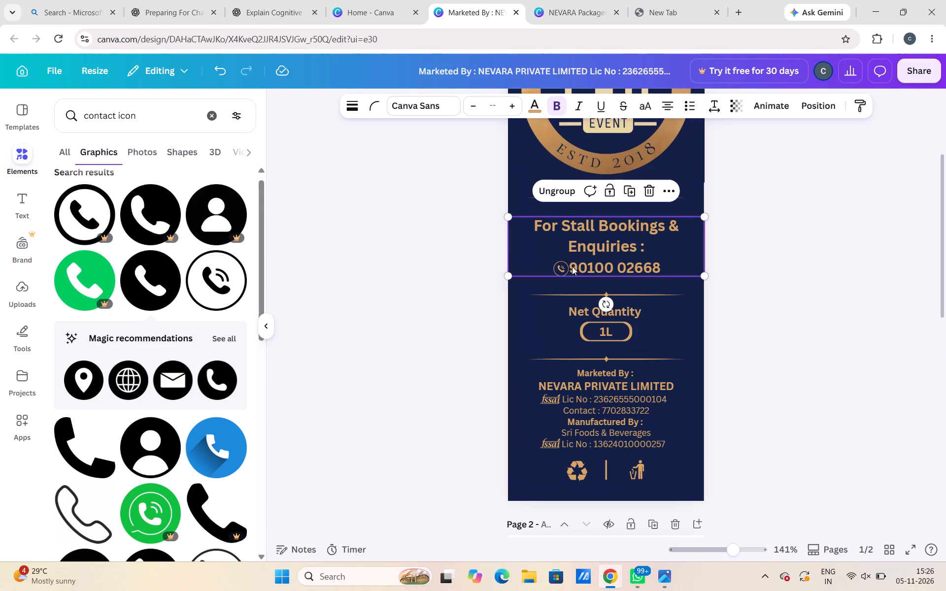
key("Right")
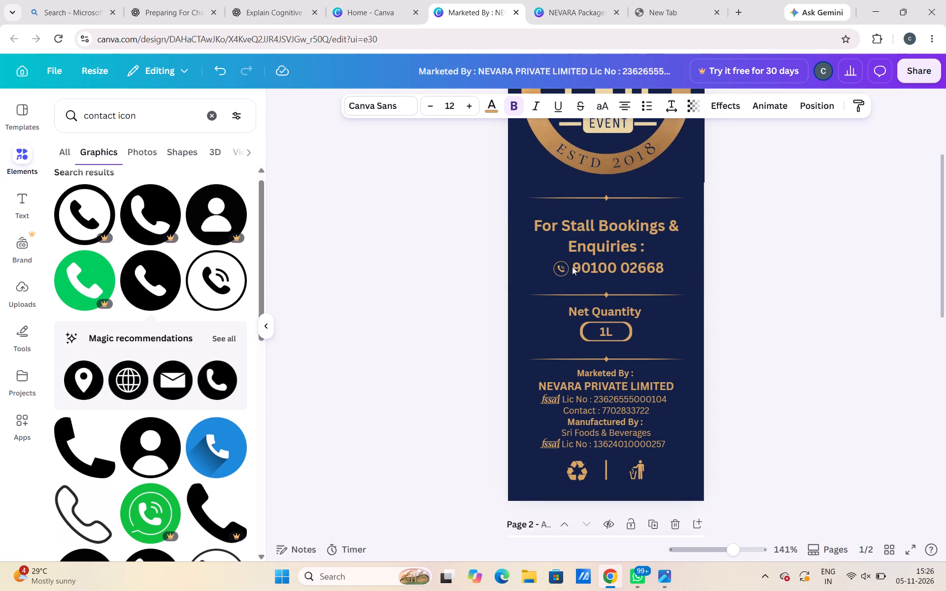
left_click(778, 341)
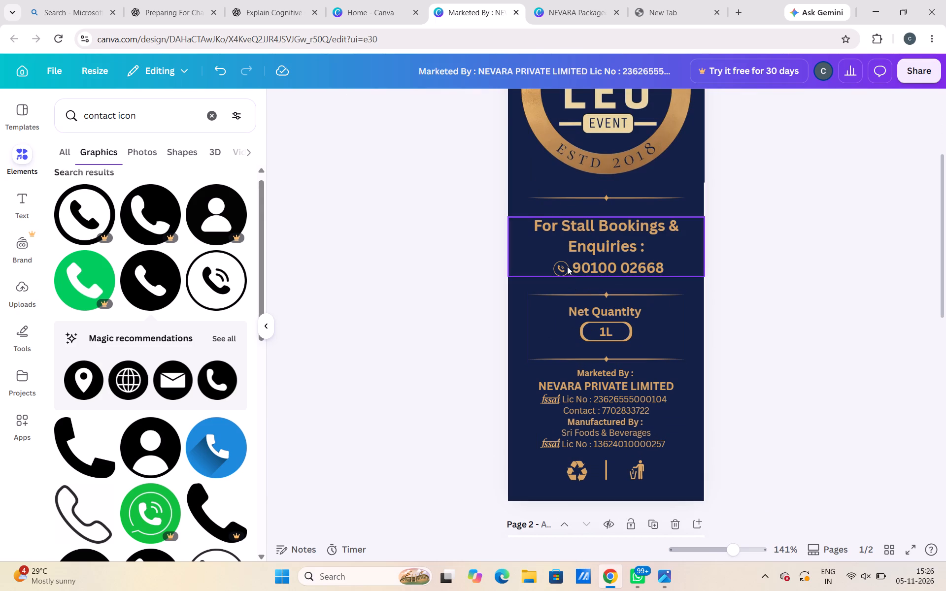
Ungroup the stall-booking block so the heading, call icon and phone number are separate objects.
left_click(554, 266)
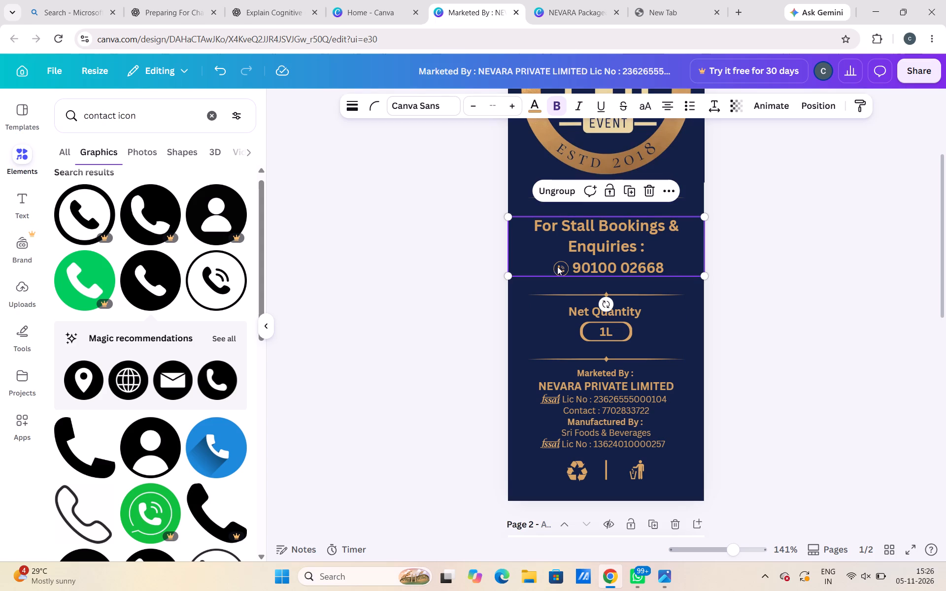
left_click(559, 197)
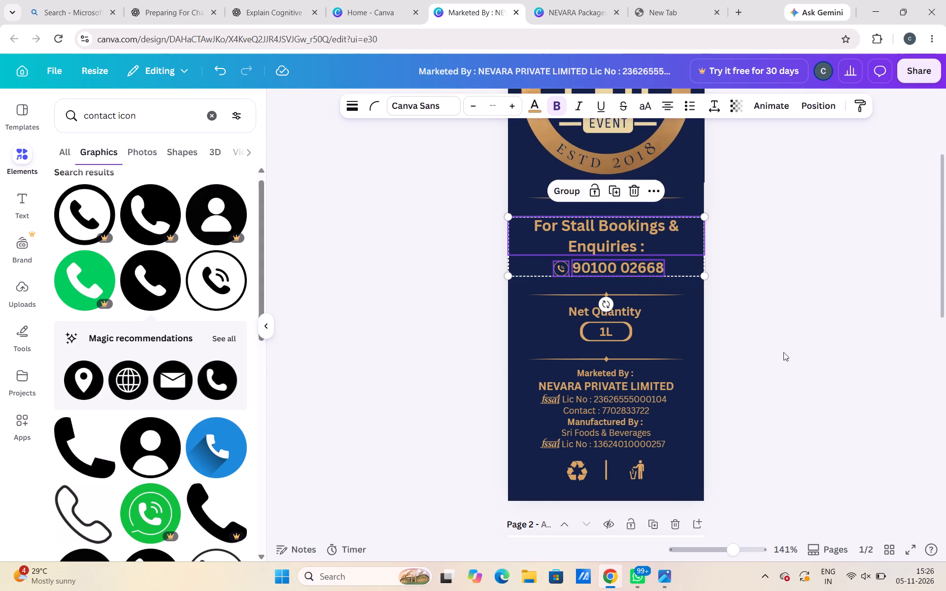
left_click(856, 373)
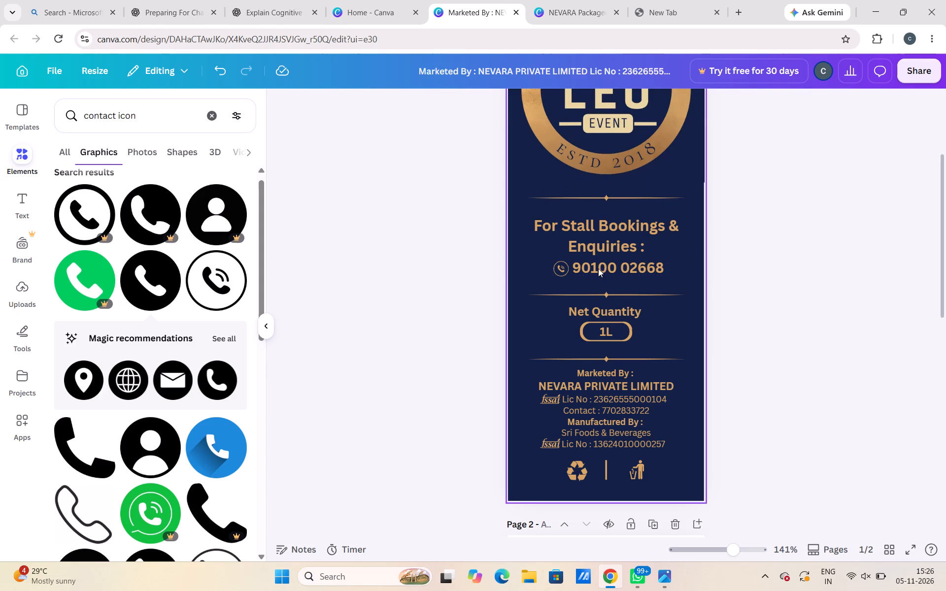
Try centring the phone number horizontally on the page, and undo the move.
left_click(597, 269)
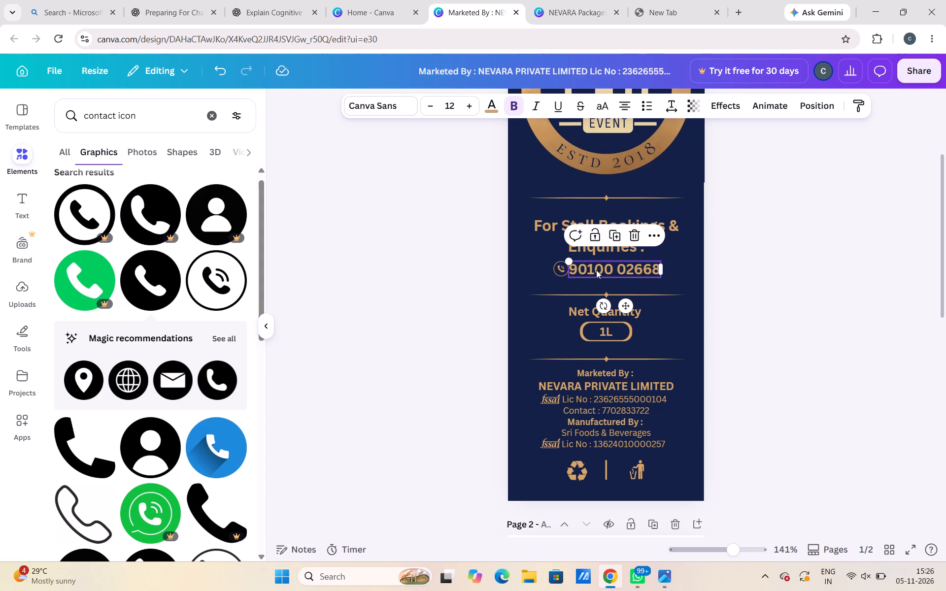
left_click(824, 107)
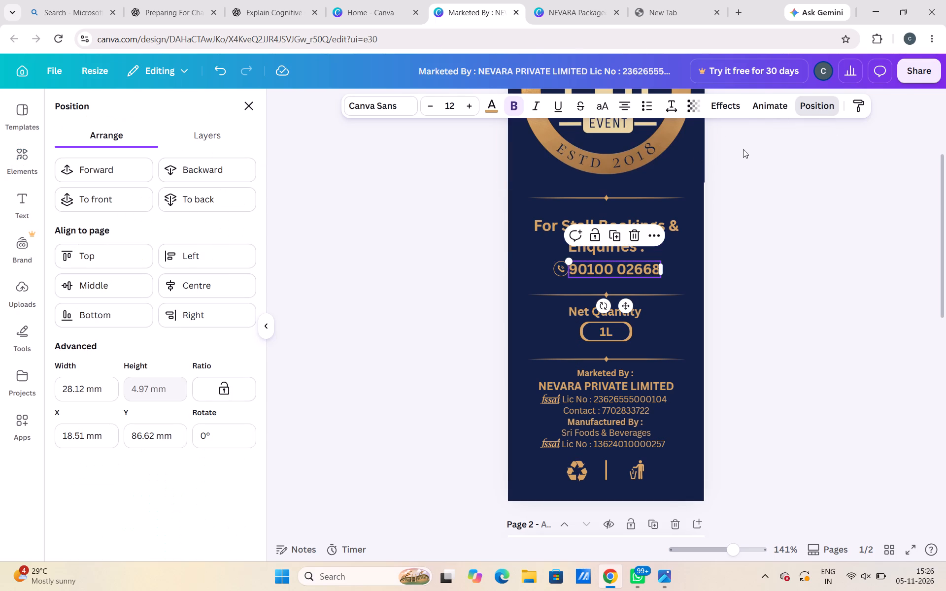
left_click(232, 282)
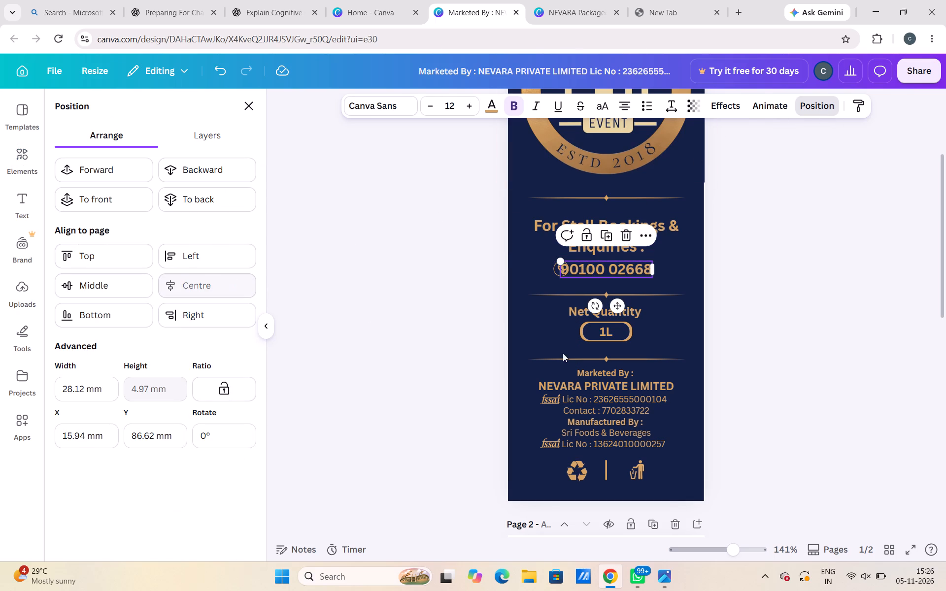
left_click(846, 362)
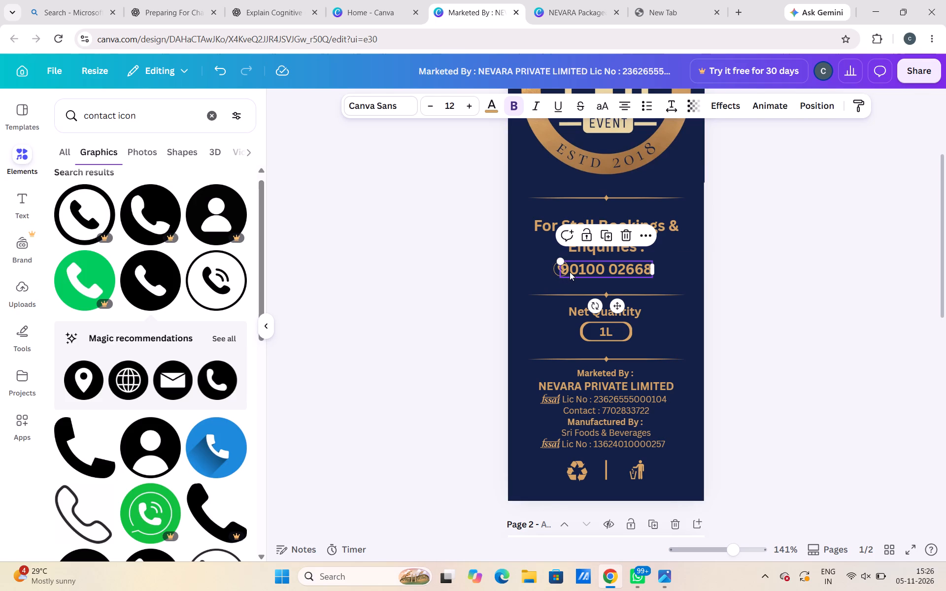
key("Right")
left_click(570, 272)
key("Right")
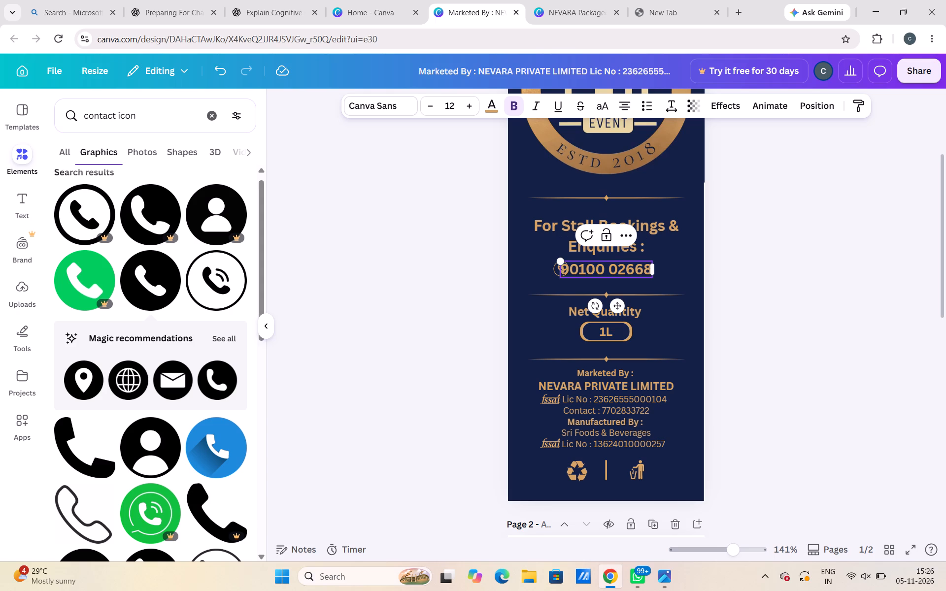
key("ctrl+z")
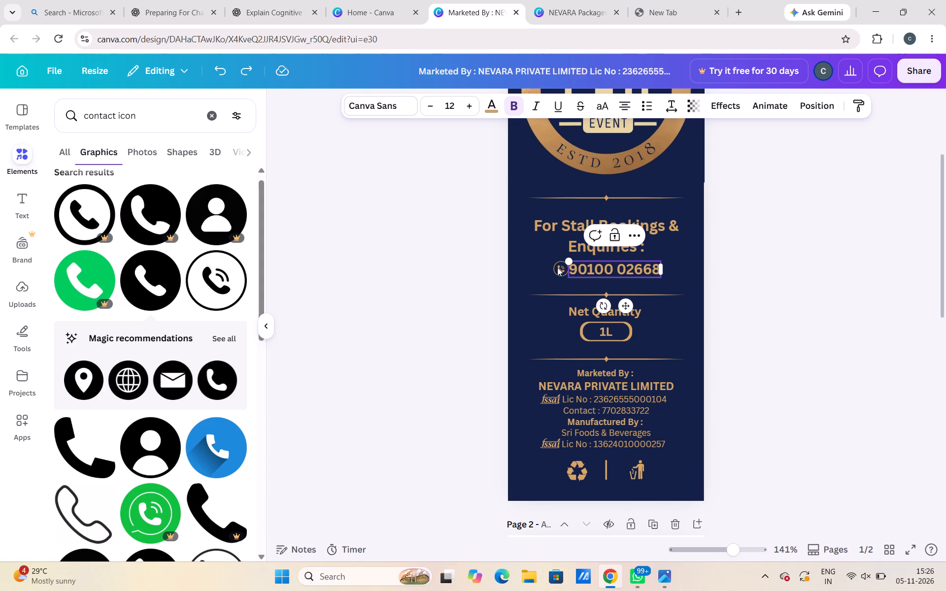
Nudge the call icon left, away from the phone number, to X about 9.2 mm.
left_click(557, 267)
key("Left")
key("Left")
key("Left")
key("Left")
key("Left")
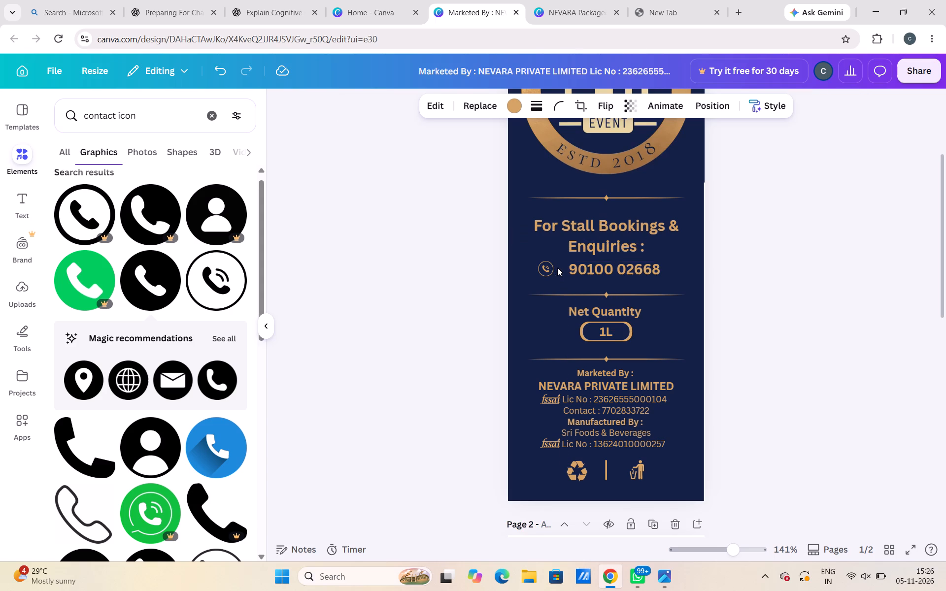
Centre the phone number horizontally on the page.
left_click(615, 271)
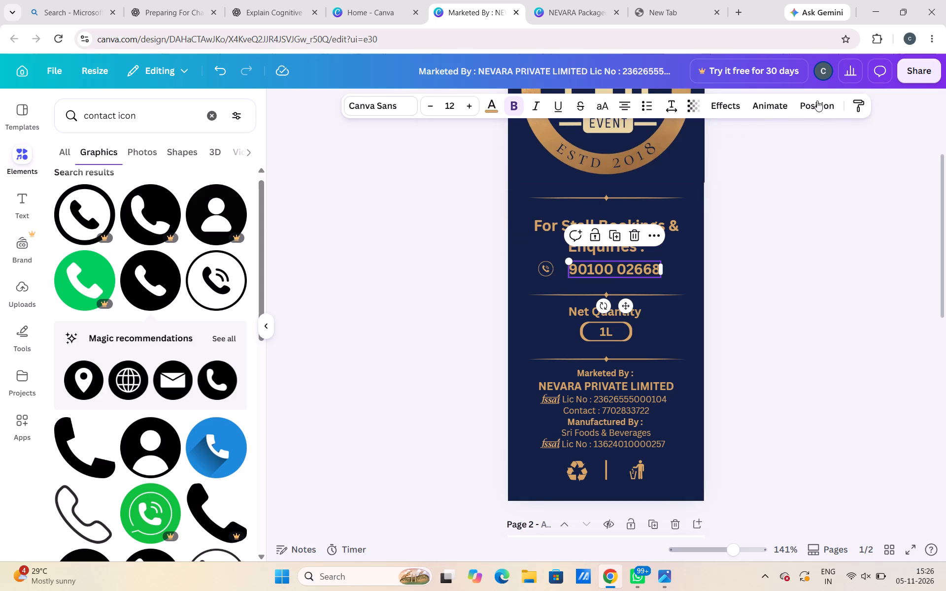
left_click(811, 106)
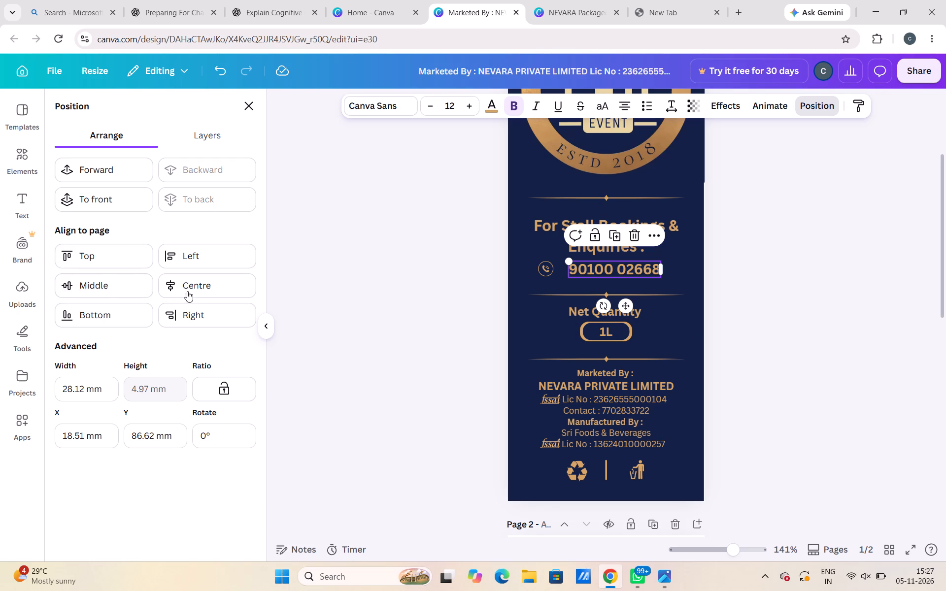
left_click(201, 284)
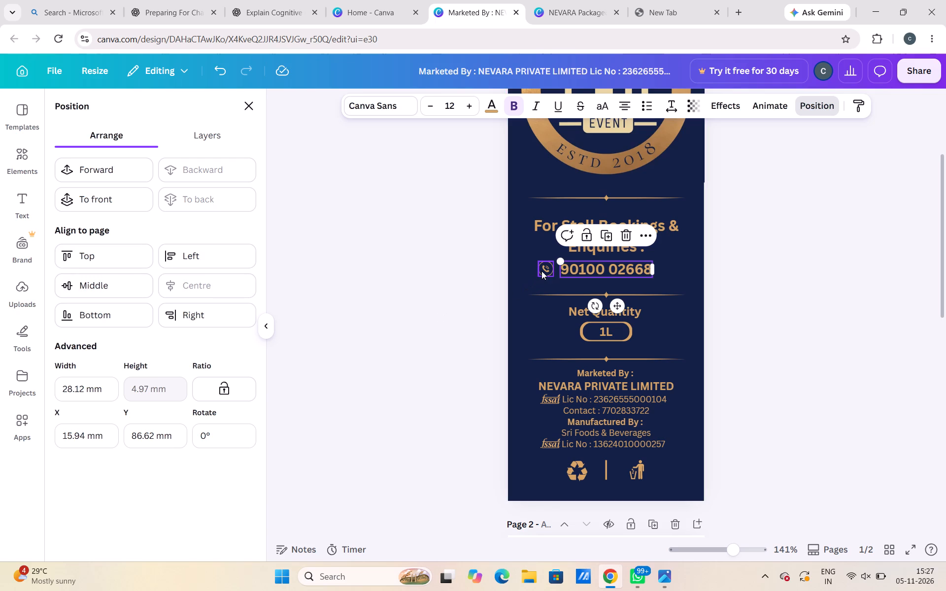
key("Escape")
key("Escape")
key("Escape")
Nudge the call icon 1 mm right, closer to the phone number, to X 10.23 mm.
left_click(541, 271)
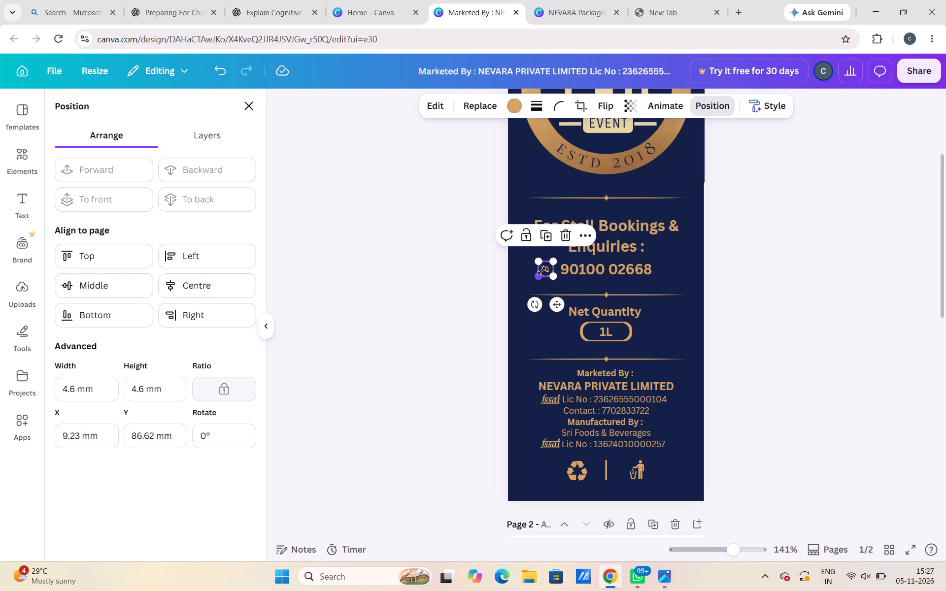
key("0")
key("Right")
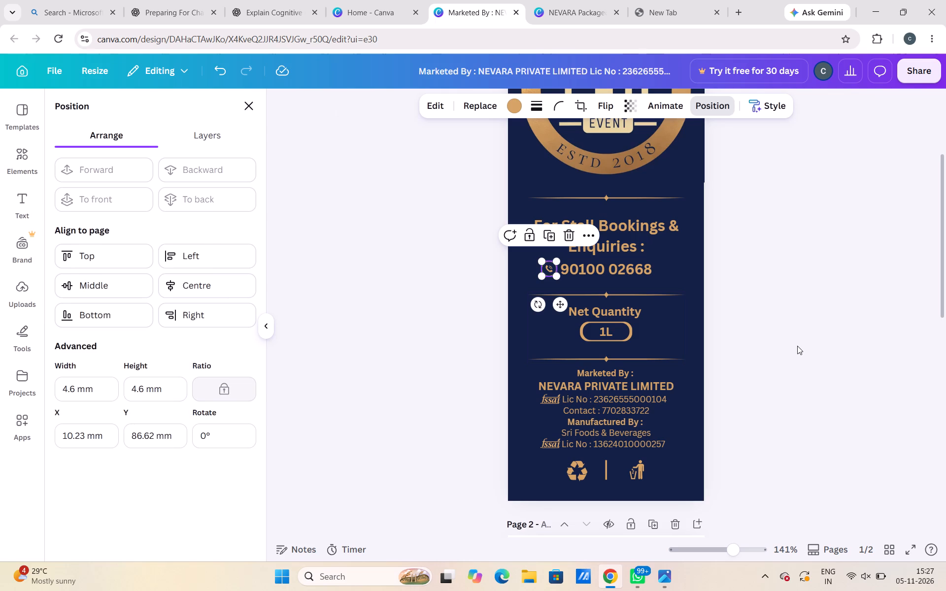
left_click(797, 346)
Check the page alignment of the heading, LEO logo, net quantity block, marketing details, recycling icon, divider line and bin icon.
left_click(628, 238)
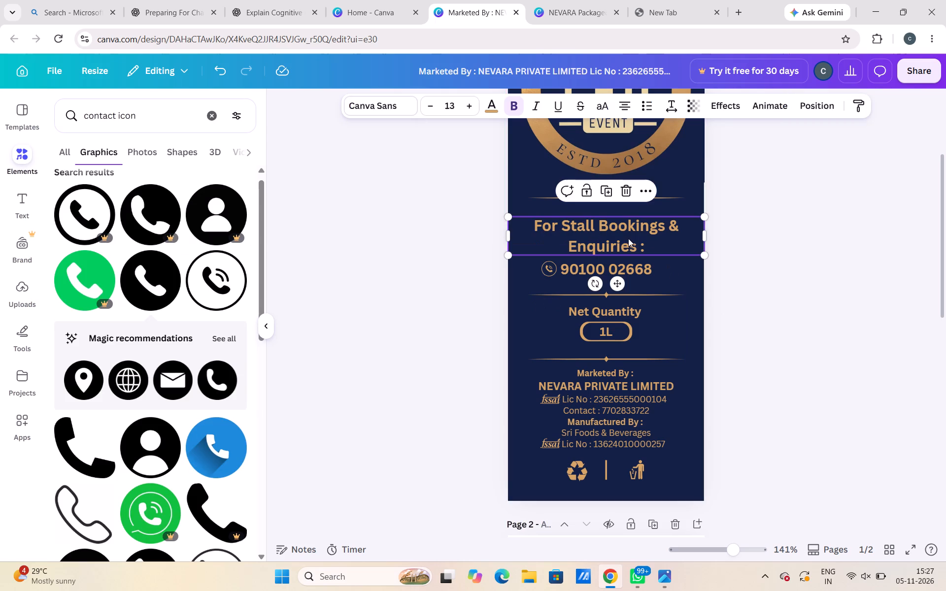
left_click(819, 106)
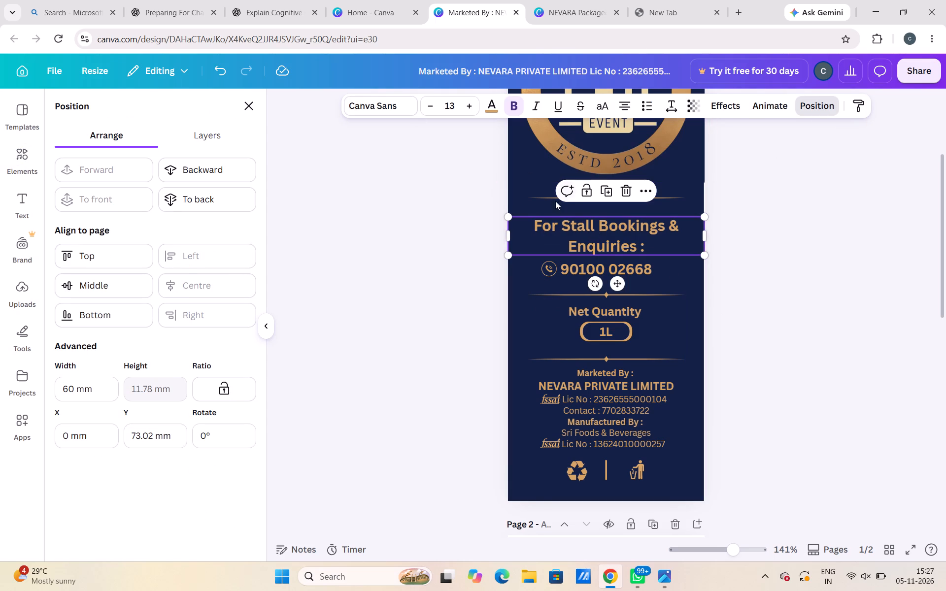
left_click(541, 197)
left_click(551, 147)
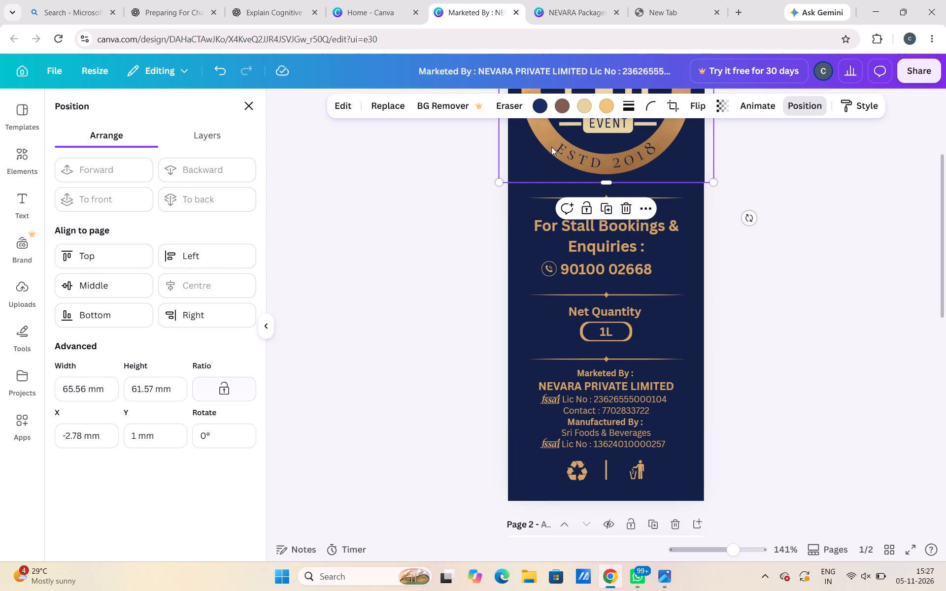
left_click(597, 302)
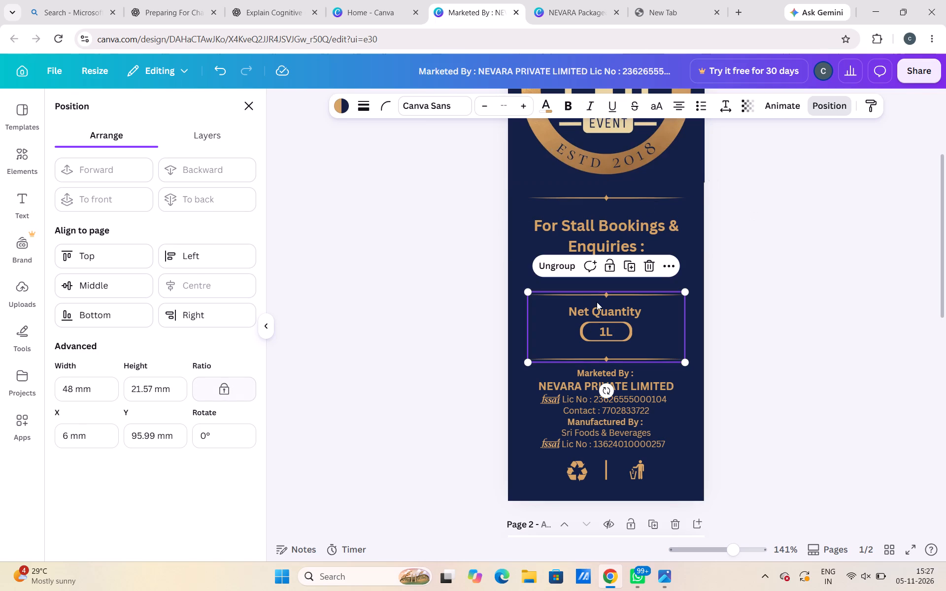
left_click(583, 405)
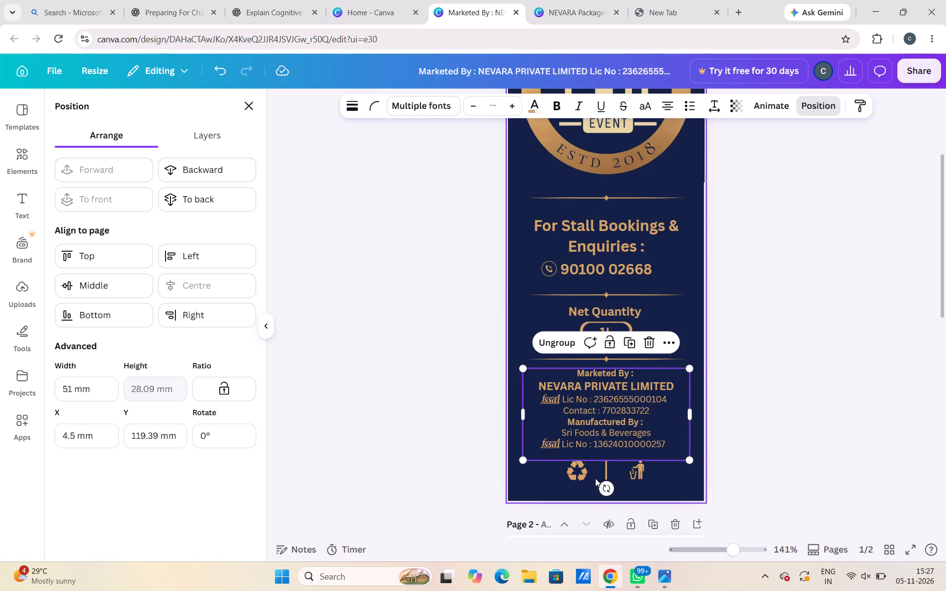
left_click(578, 472)
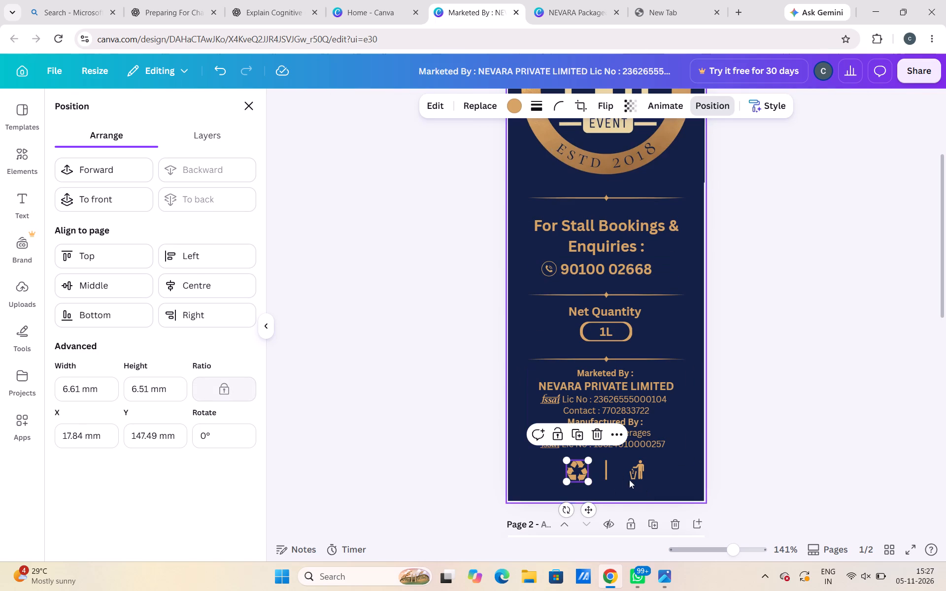
left_click(603, 467)
left_click(645, 471)
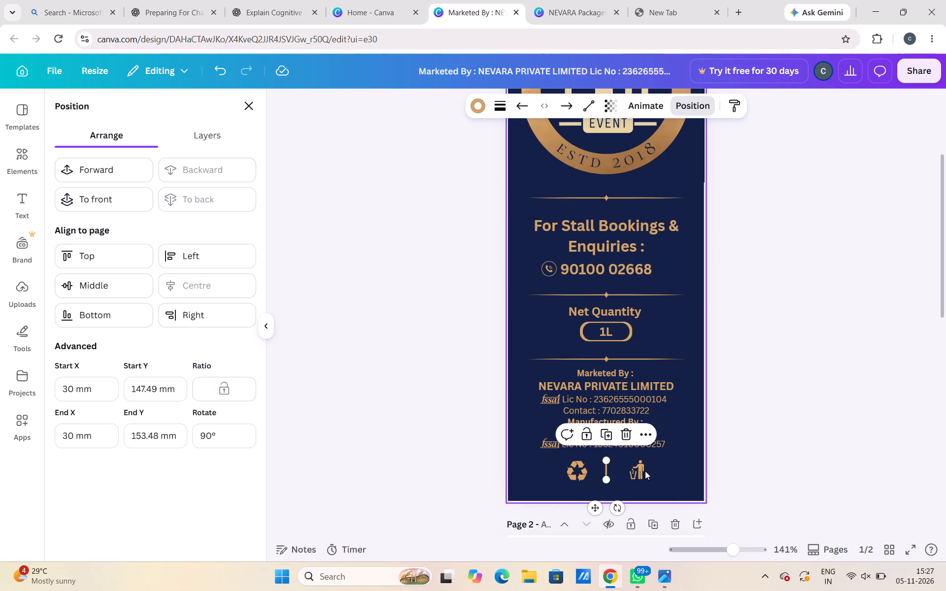
left_click(641, 470)
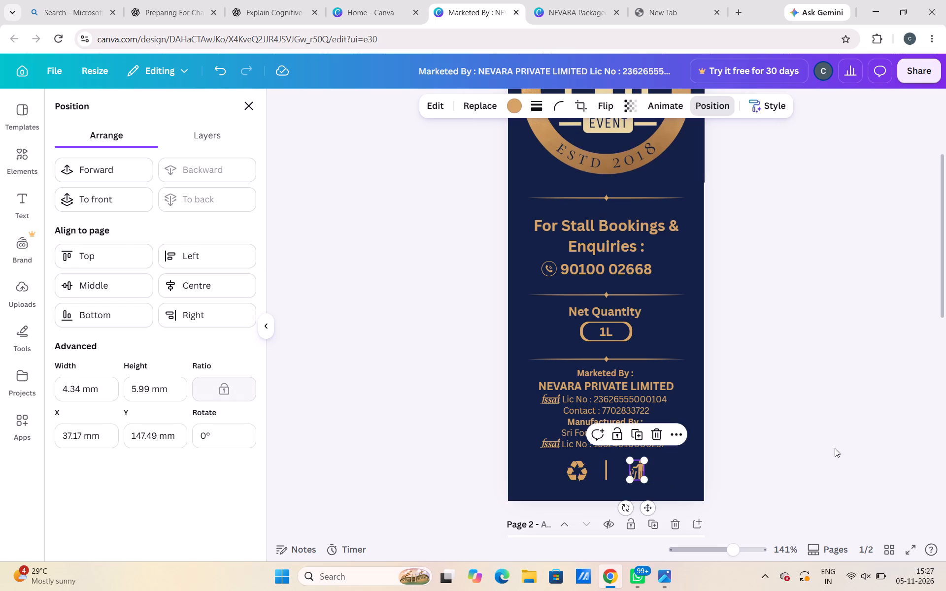
left_click(850, 442)
left_click(850, 442)
Fit the whole page 1 label in view and capture a rectangular screen snip around it.
scroll(850, 442, "up", 2)
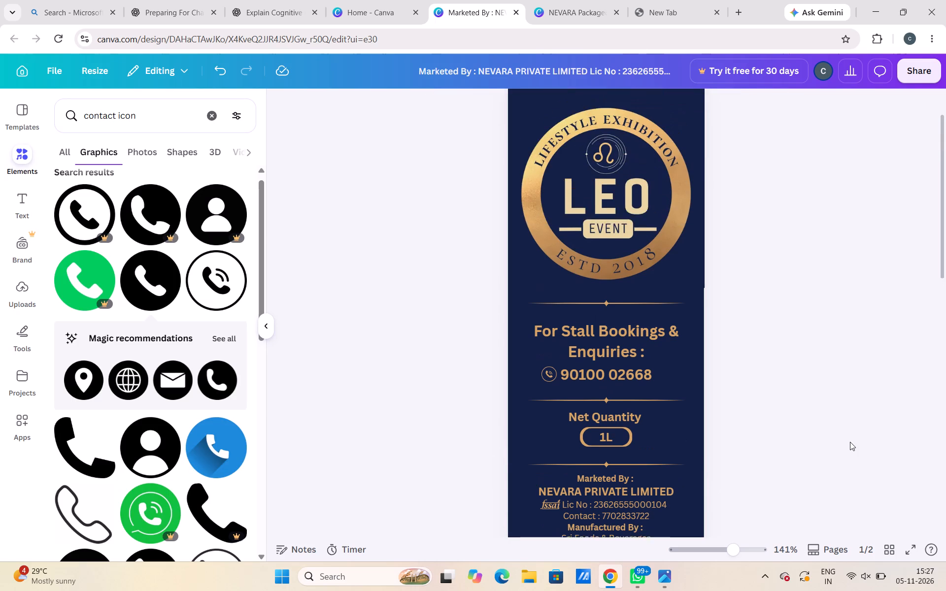
scroll(850, 442, "down", 1)
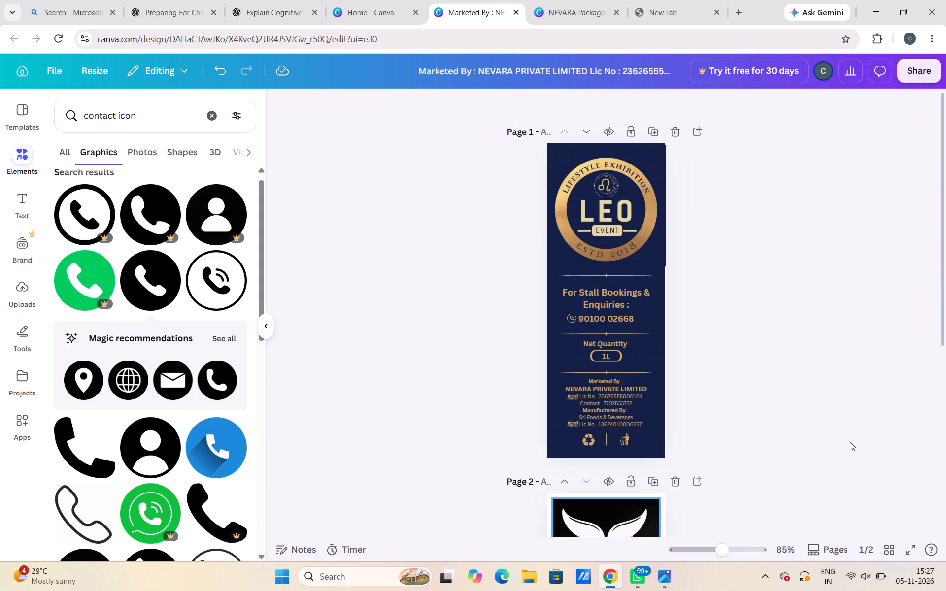
scroll(850, 442, "up", 1)
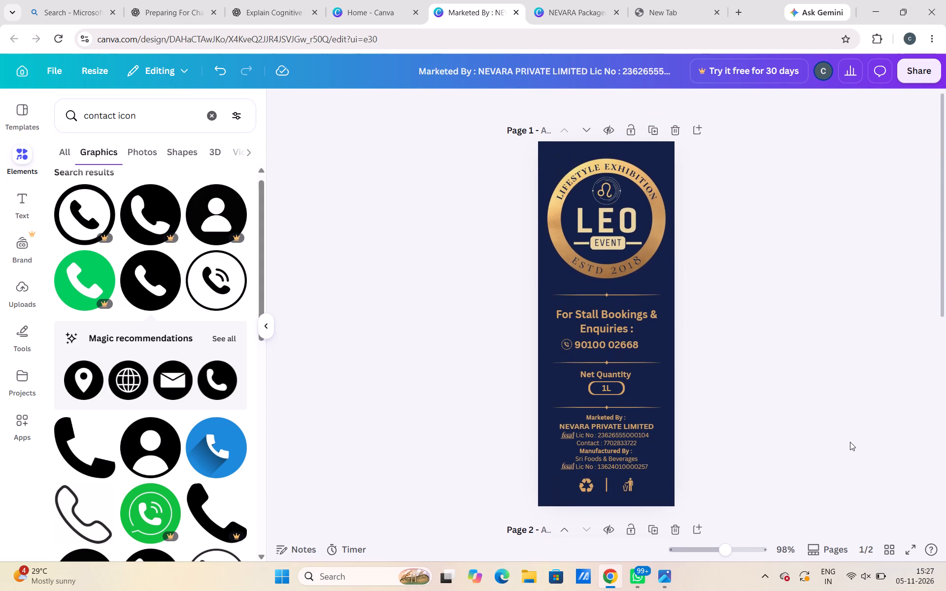
key("Print")
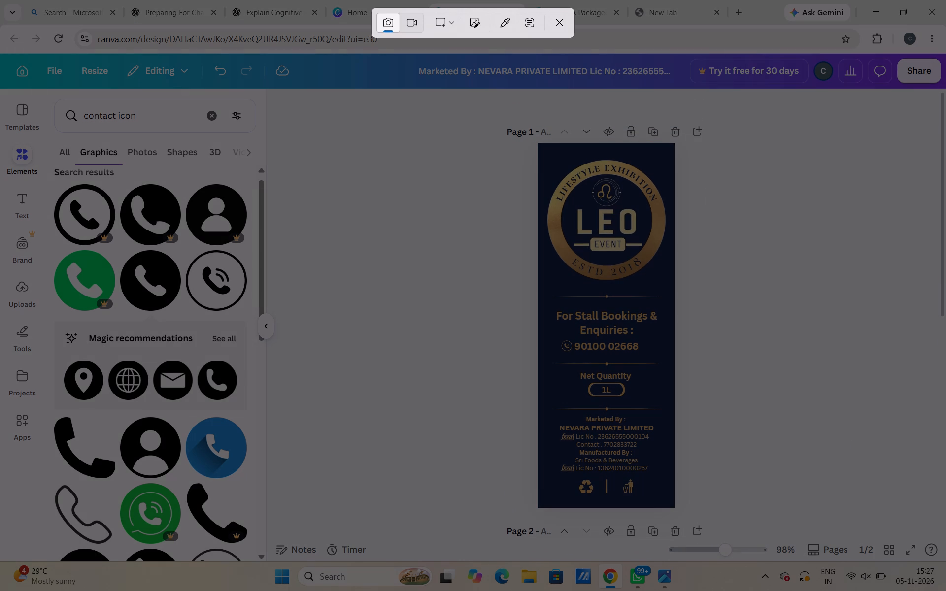
left_click_drag(517, 131, 672, 436)
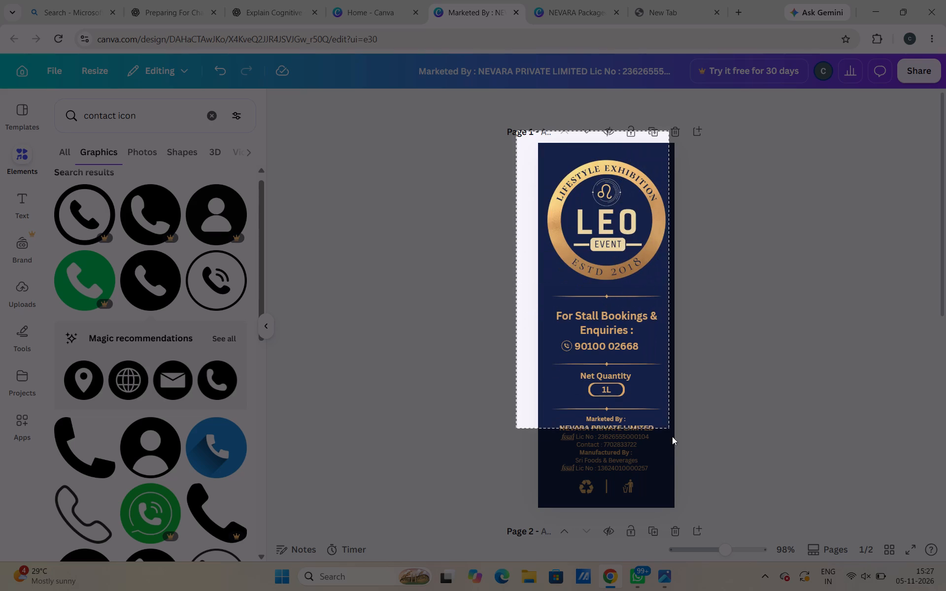
left_click_drag(672, 436, 692, 521)
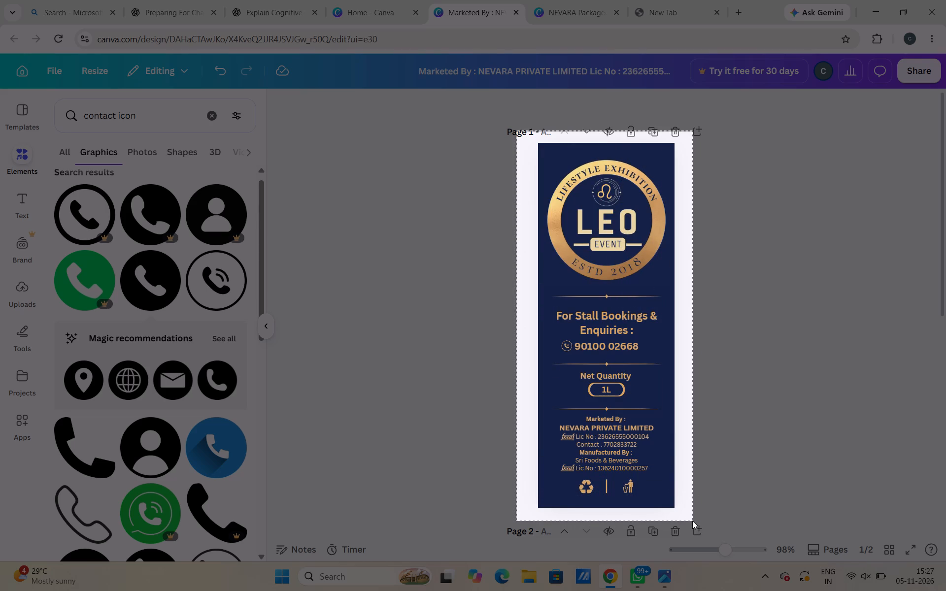
left_click_drag(692, 521, 693, 521)
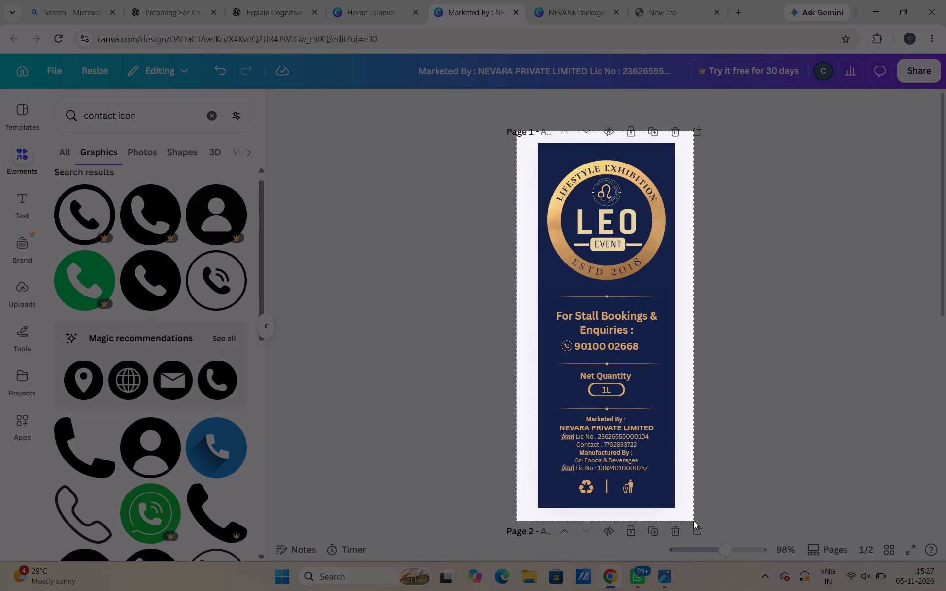
left_click_drag(693, 521, 694, 521)
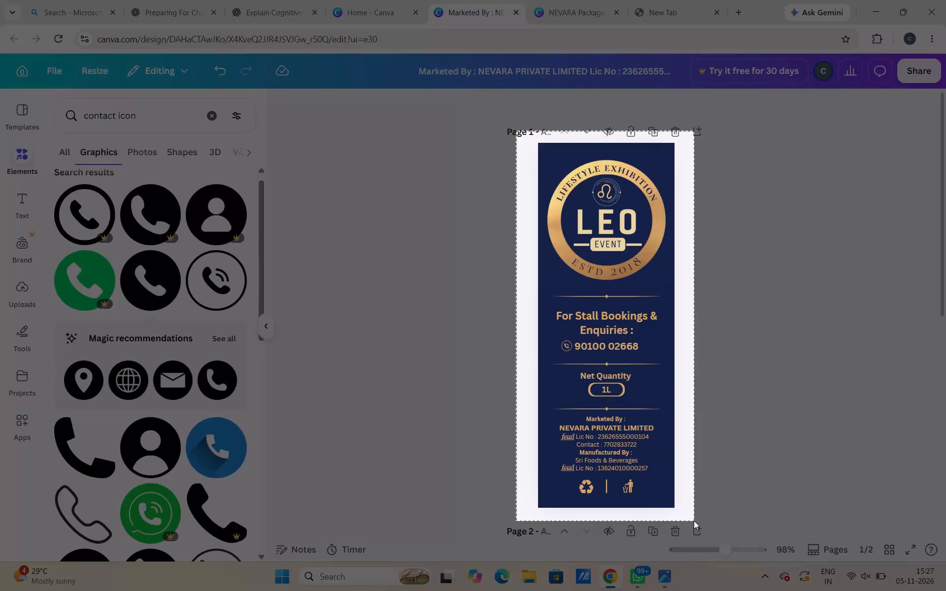
left_click_drag(694, 521, 692, 521)
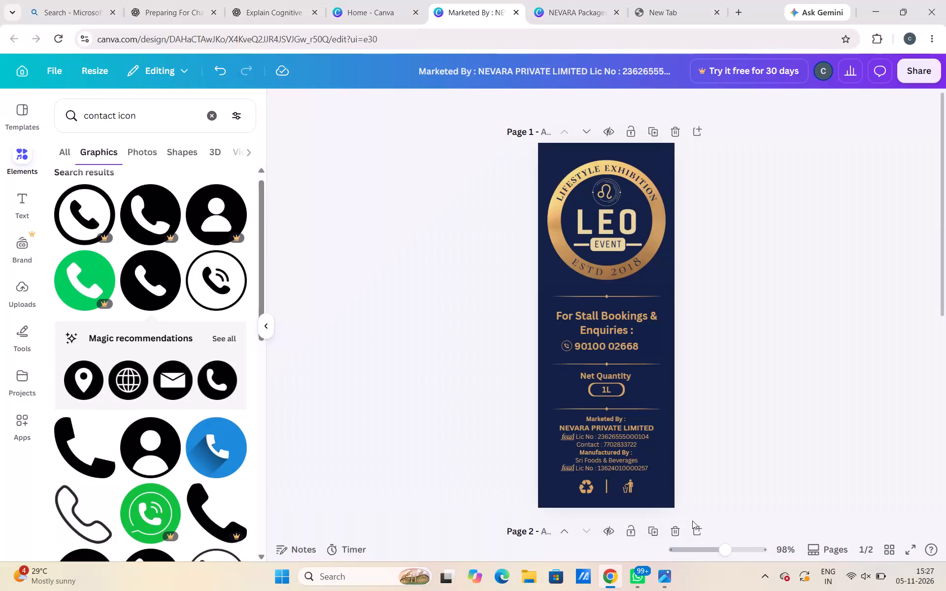
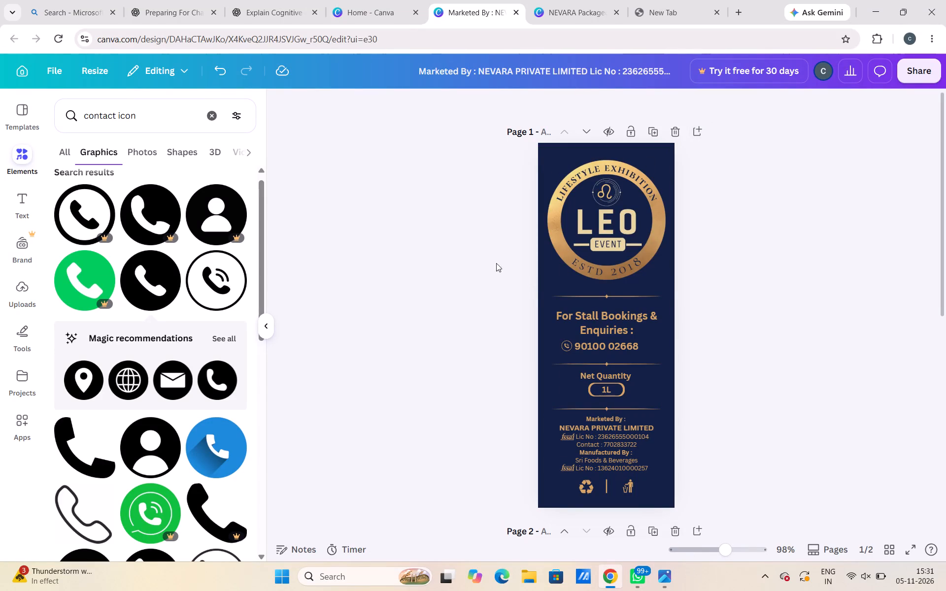
Group all the LEO Event label elements on page 1 into a single group.
left_click_drag(469, 165, 784, 488)
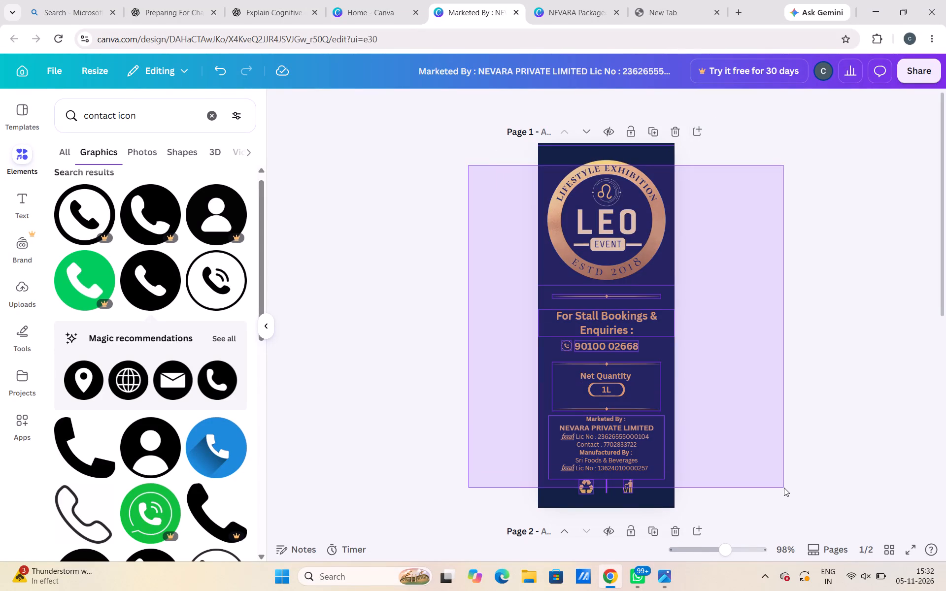
key("ctrl+g")
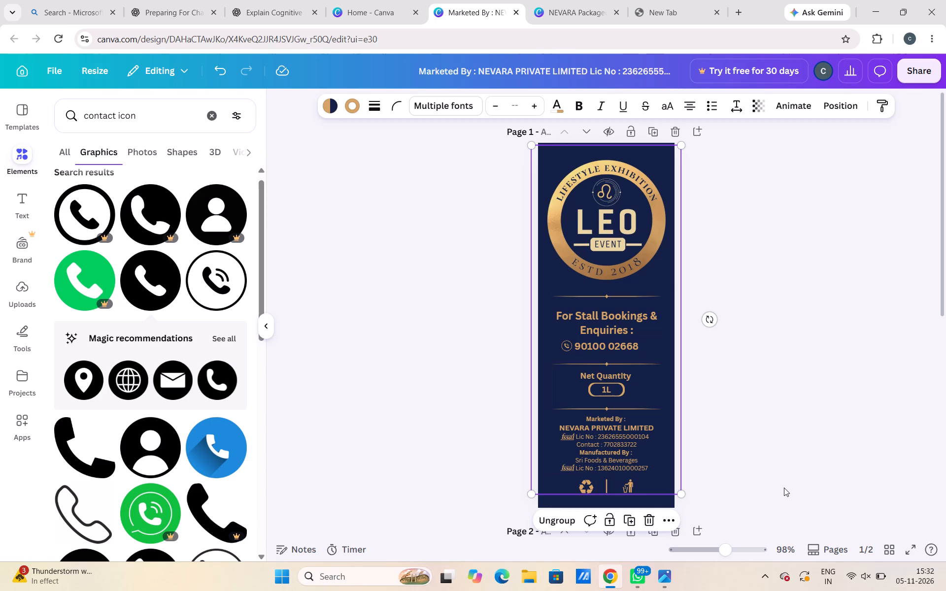
left_click(784, 488)
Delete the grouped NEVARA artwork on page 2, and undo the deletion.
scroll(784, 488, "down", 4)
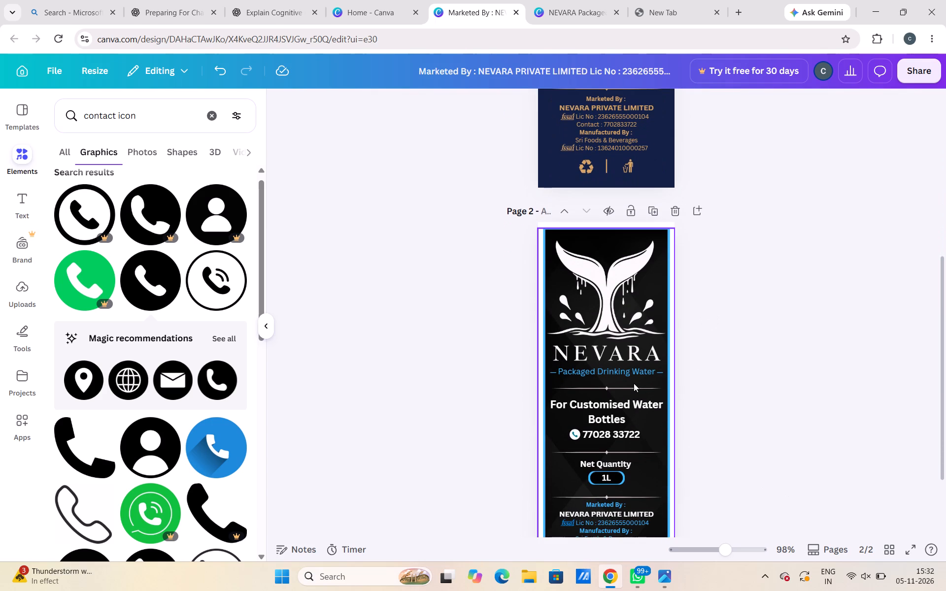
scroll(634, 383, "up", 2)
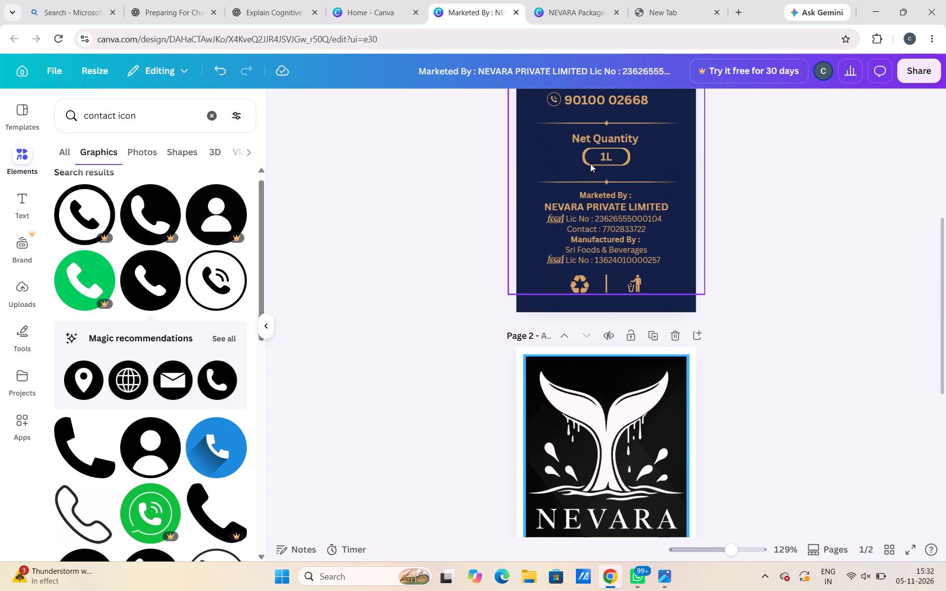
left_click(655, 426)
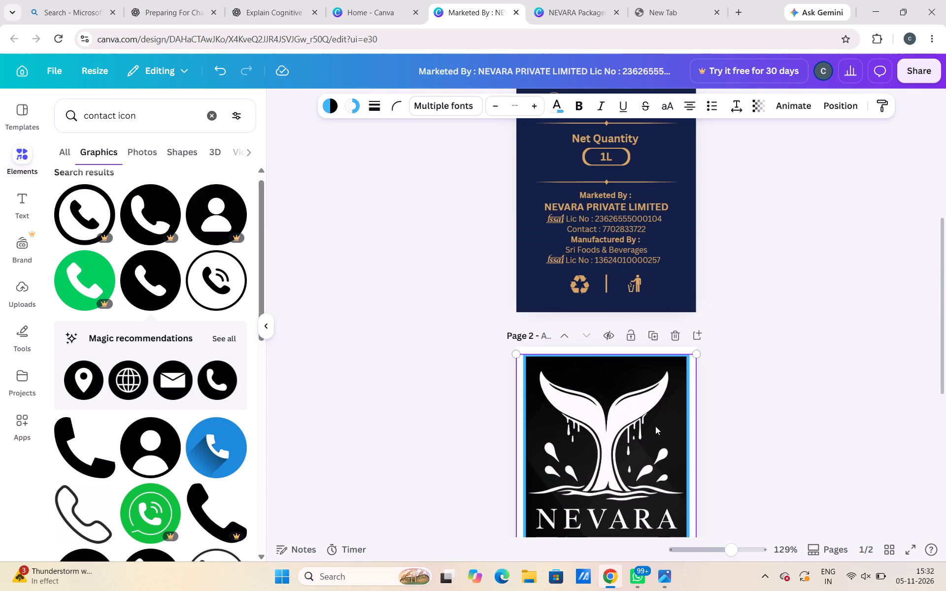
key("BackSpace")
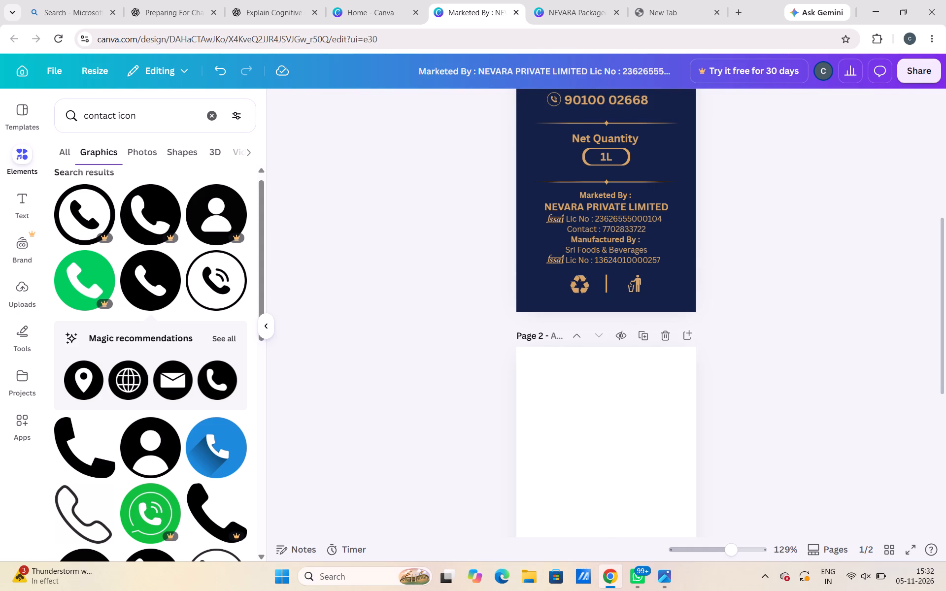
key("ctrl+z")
Ungroup the NEVARA label artwork on page 2.
scroll(655, 426, "down", 4)
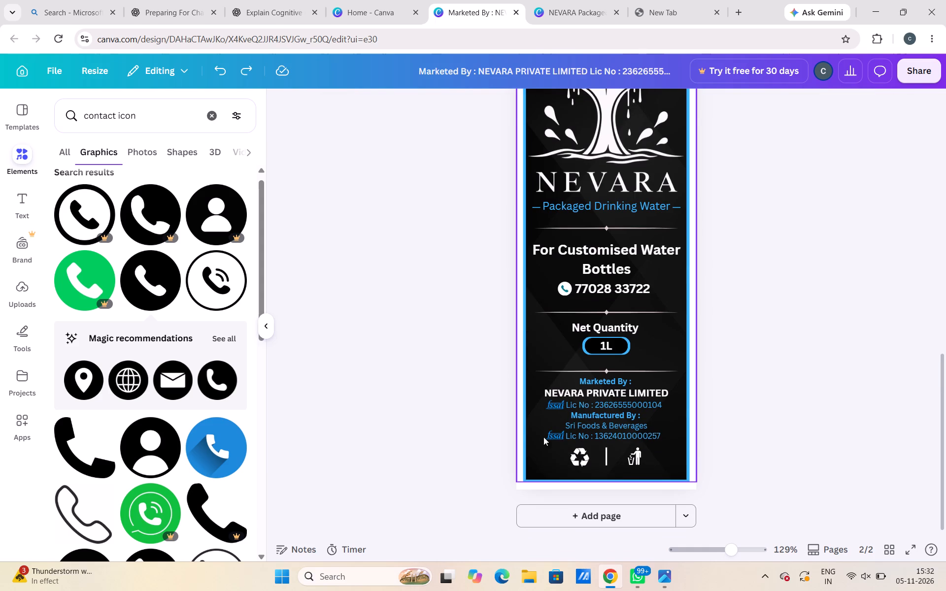
left_click(521, 436)
left_click(542, 511)
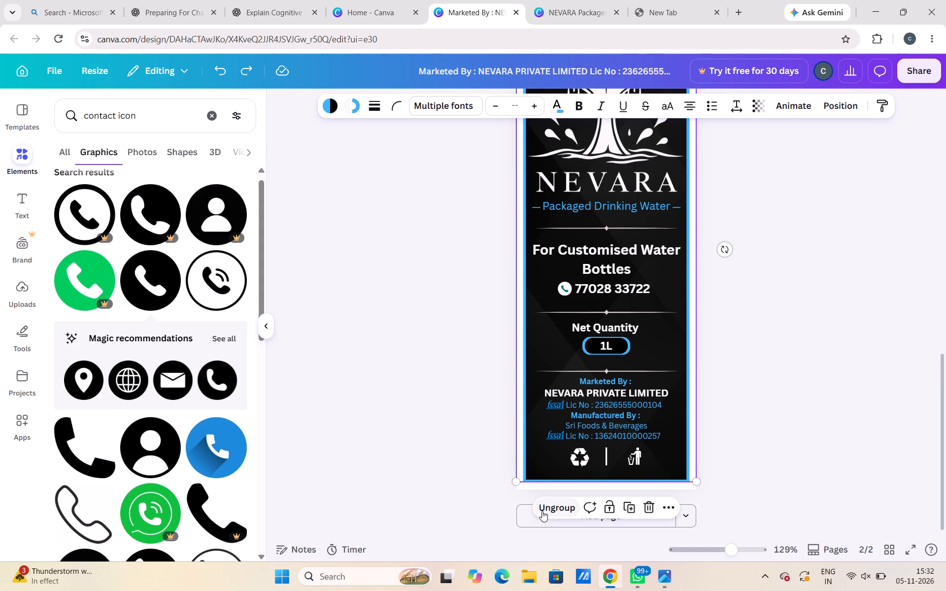
left_click(759, 499)
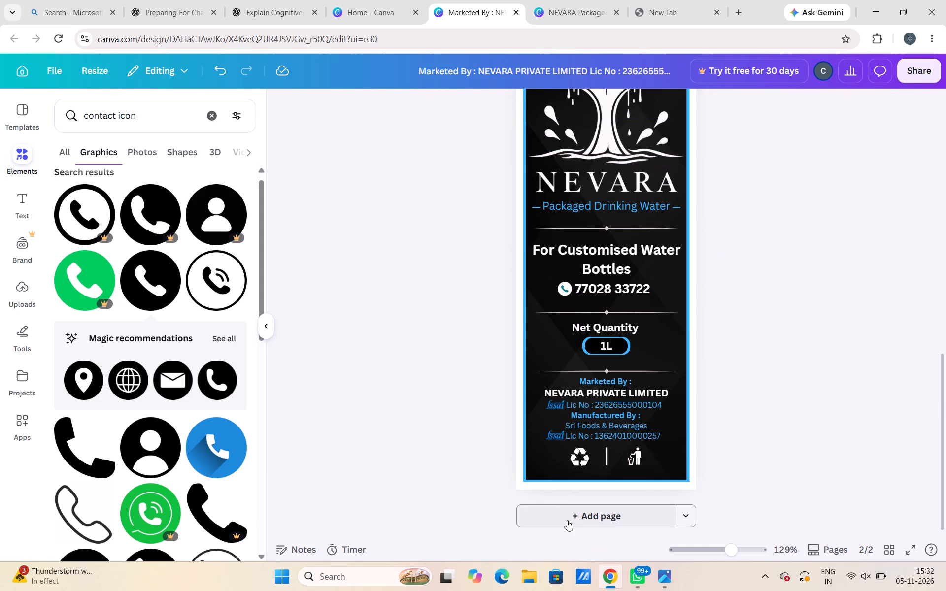
Recolour the blue border rectangle on page 2 with the tan-gold already used in the design.
left_click(541, 481)
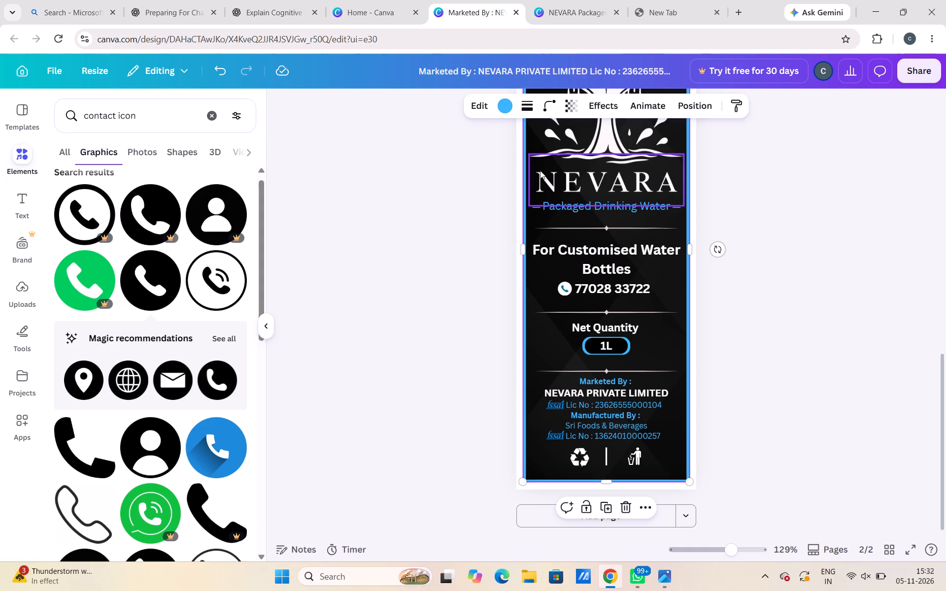
left_click(508, 112)
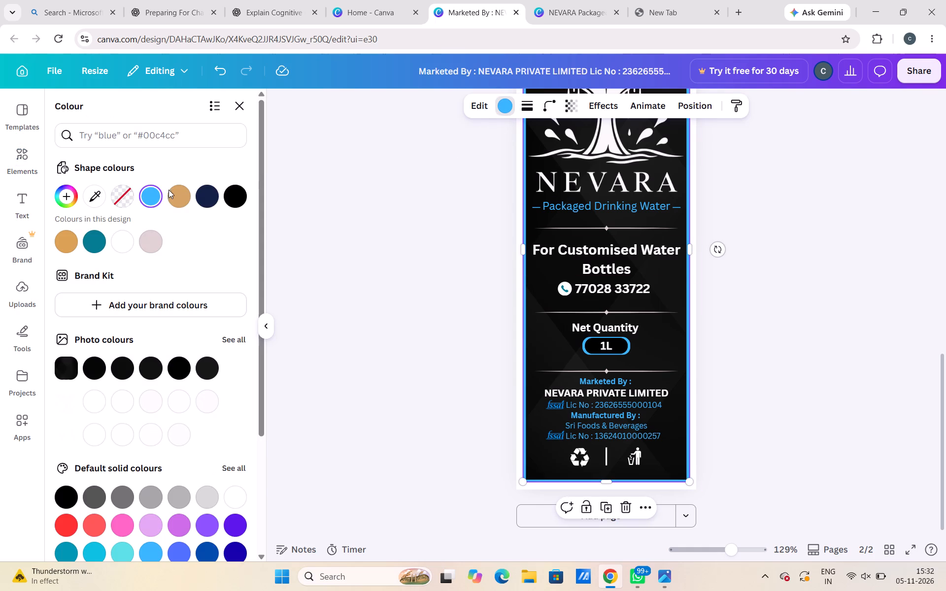
left_click(171, 193)
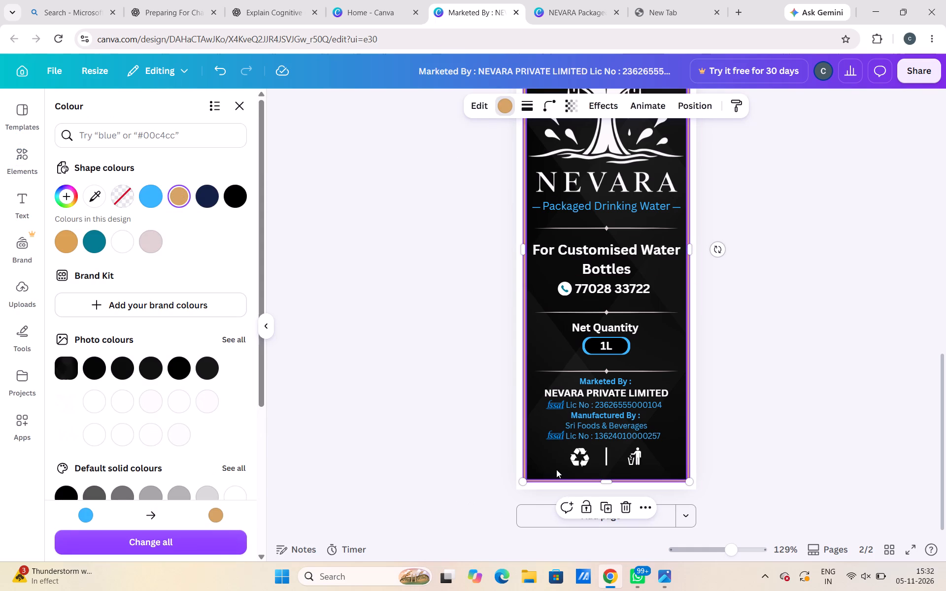
Delete the black background image, whale-tail graphic, NEVARA name and "Packaged Drinking Water" tagline from page 2.
left_click(556, 468)
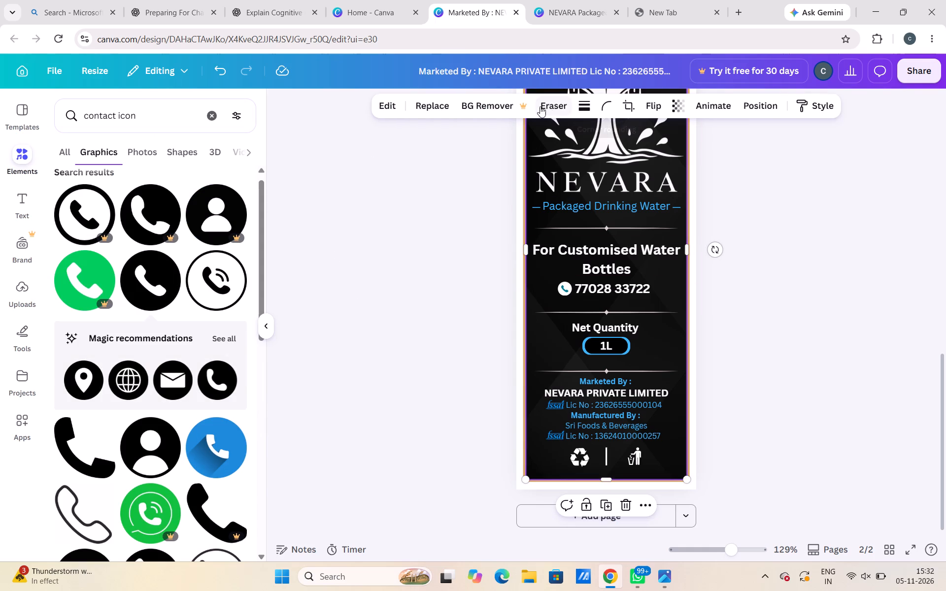
key("BackSpace")
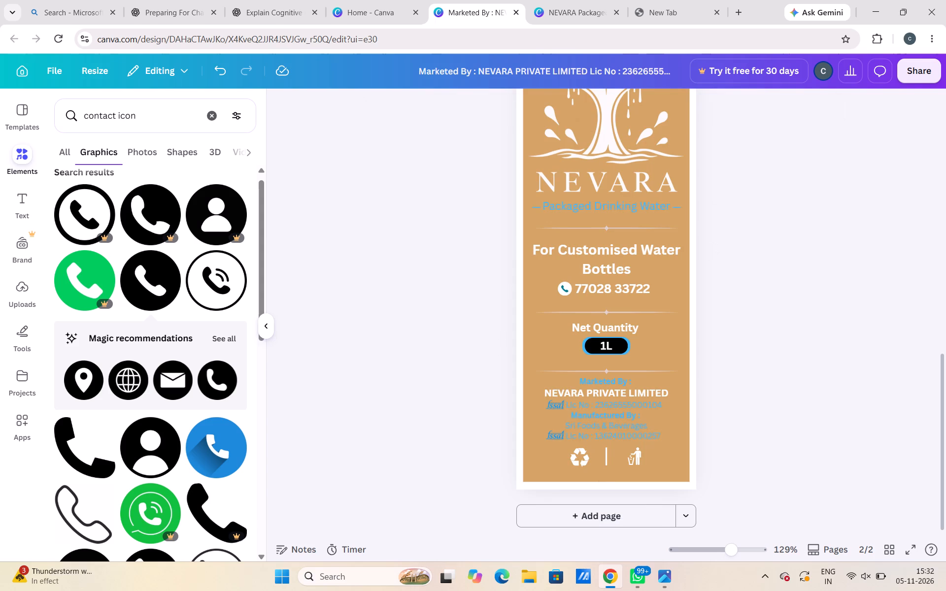
left_click(517, 308)
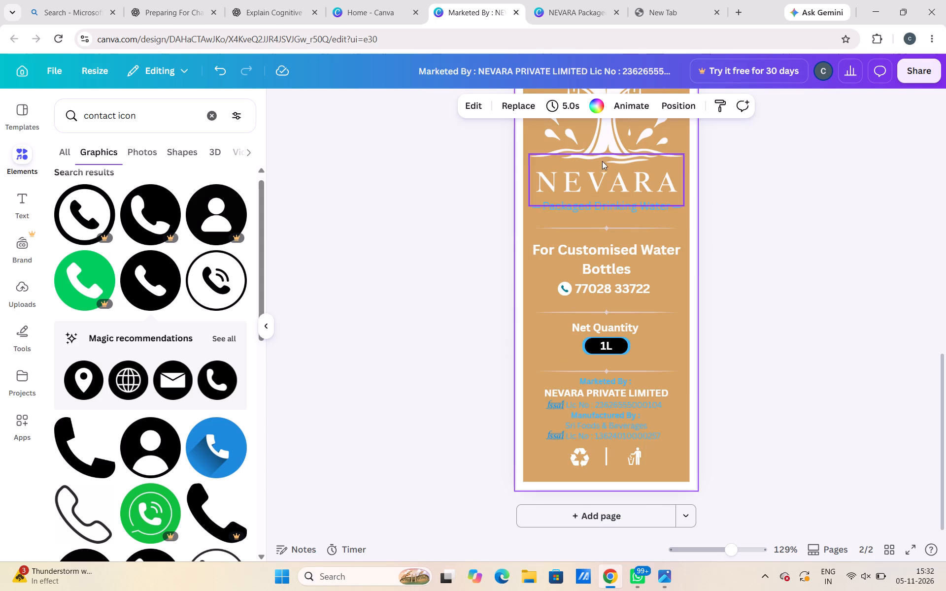
left_click(601, 144)
key("BackSpace")
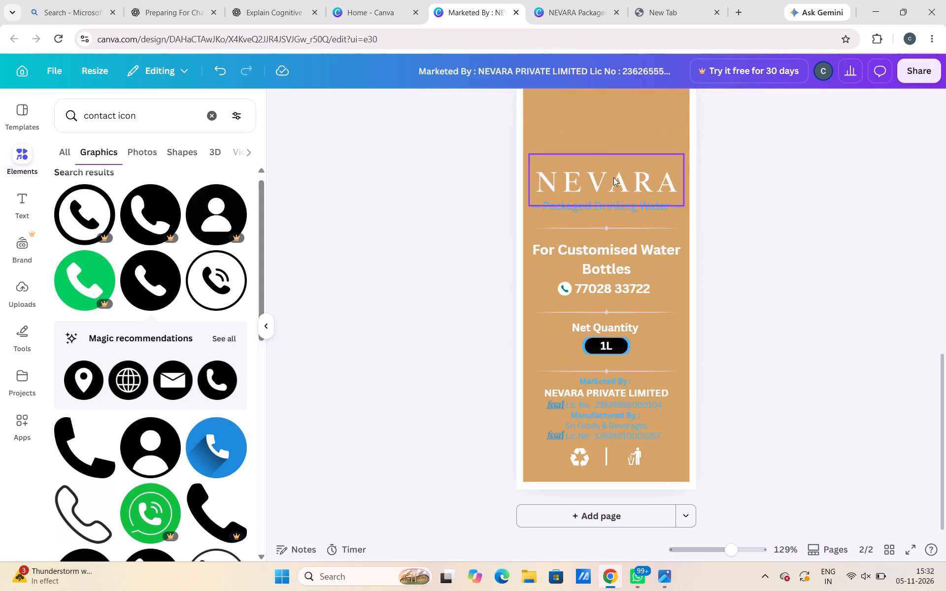
left_click(613, 177)
key("BackSpace")
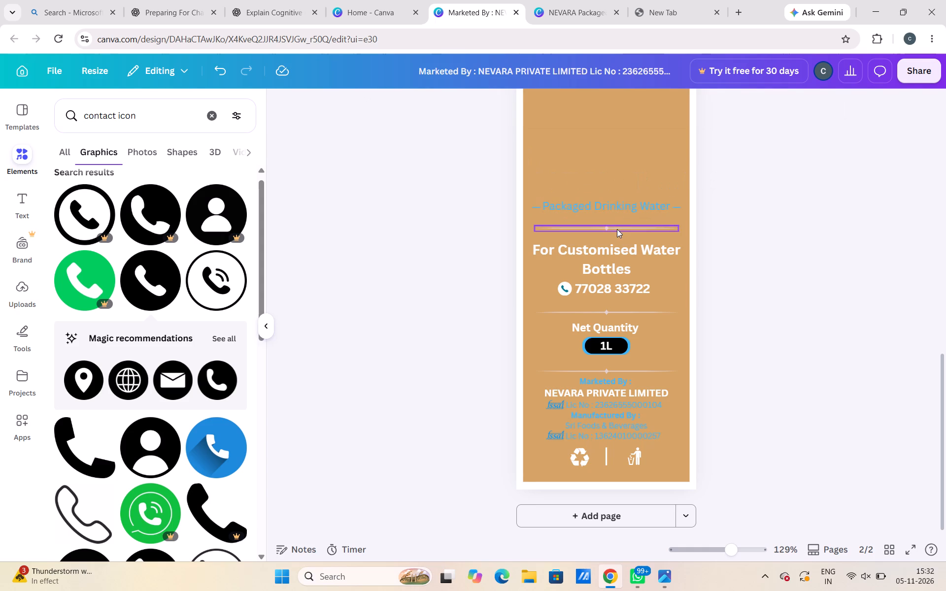
left_click(614, 214)
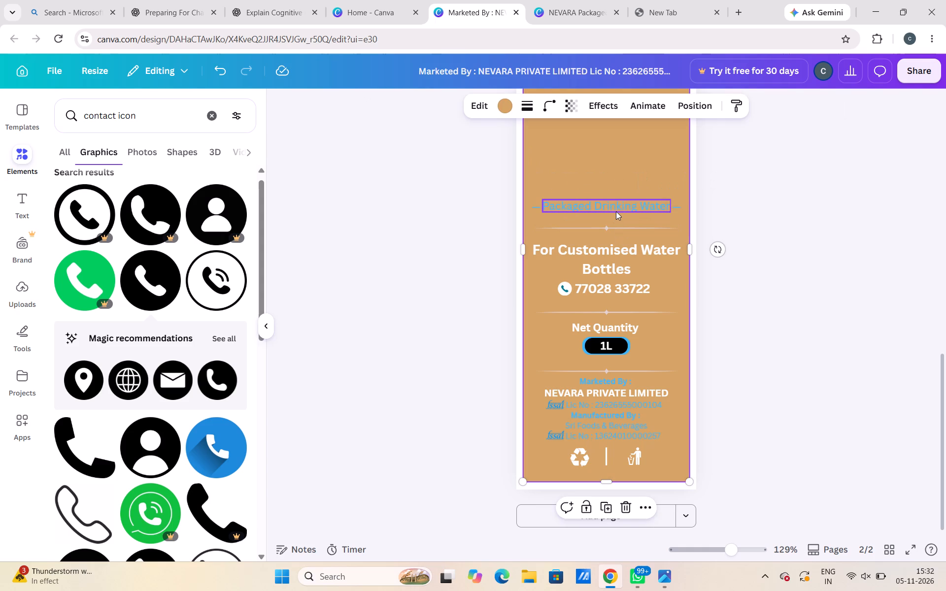
left_click(616, 211)
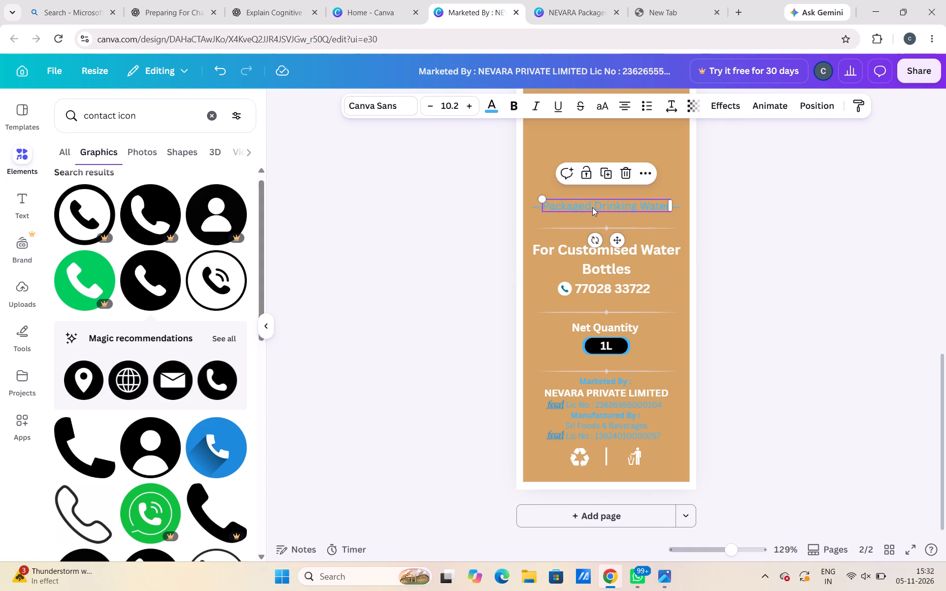
key("BackSpace")
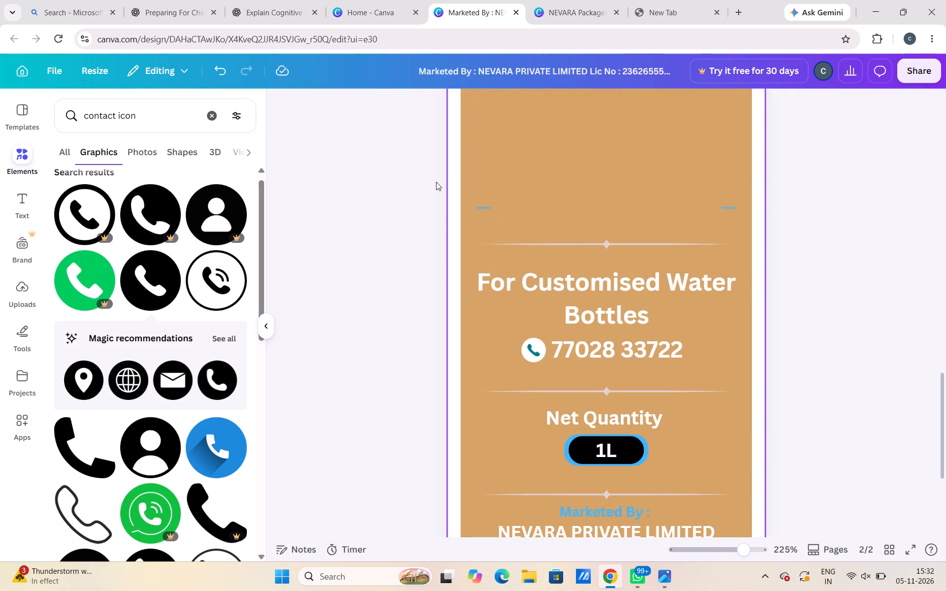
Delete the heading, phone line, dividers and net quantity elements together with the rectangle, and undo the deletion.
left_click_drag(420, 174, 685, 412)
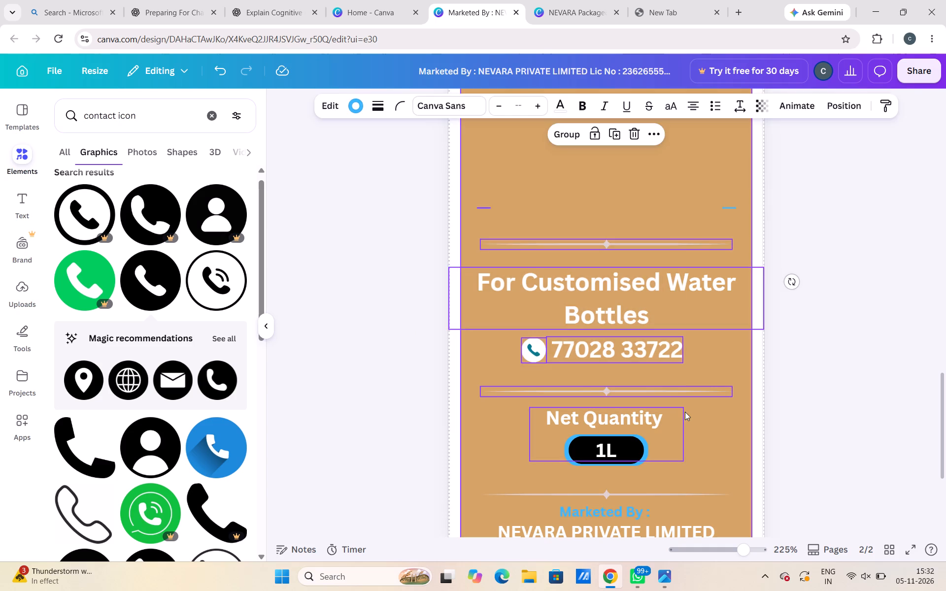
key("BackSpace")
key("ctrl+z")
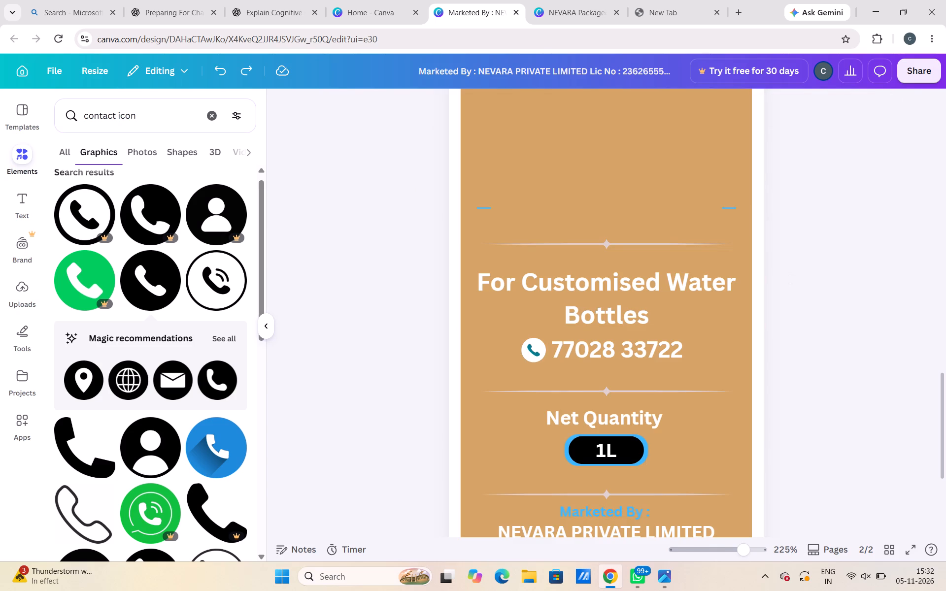
Move the tan-gold rectangle aside, mostly beyond page 2's right edge, away from the remaining label elements.
left_click_drag(610, 203, 626, 300)
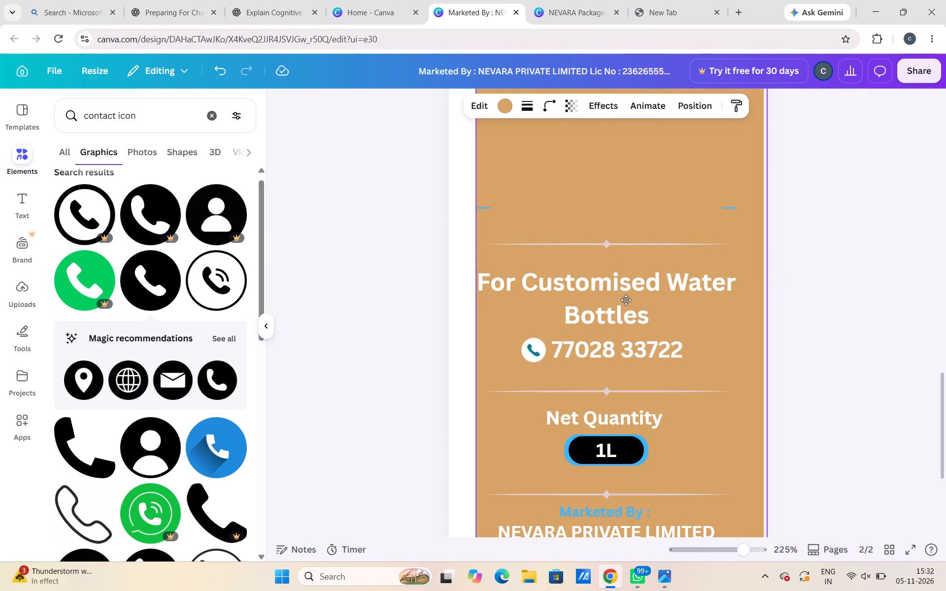
left_click_drag(626, 300, 855, 366)
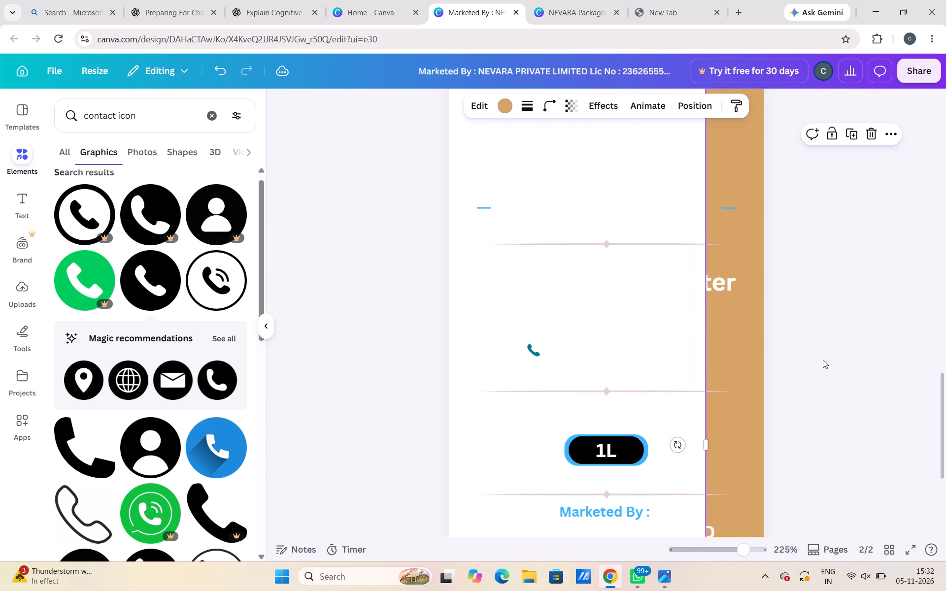
Delete page 2's tagline dash at the left, dividers, customised-bottles heading, phone line, net quantity block and "Marketed By" text.
left_click_drag(397, 145, 626, 496)
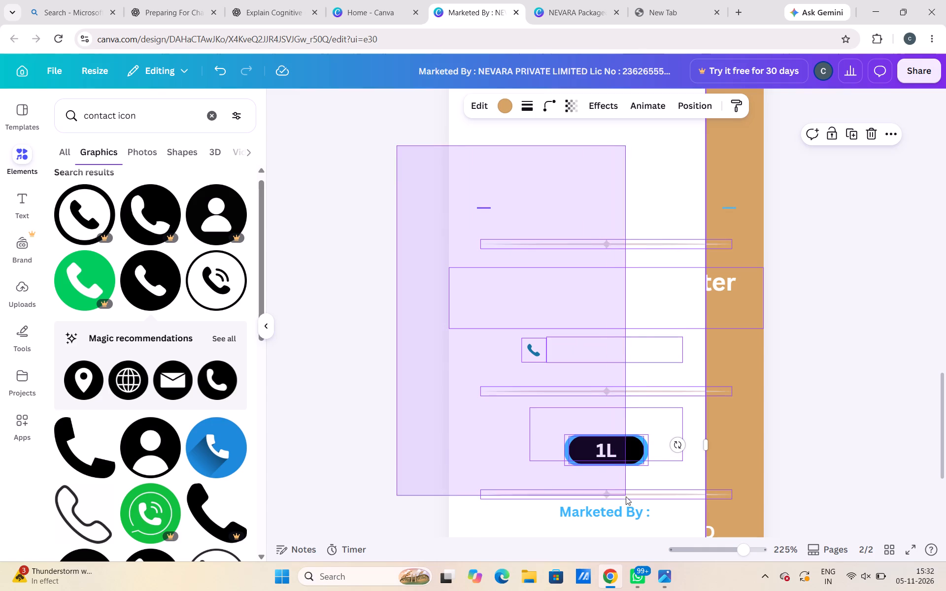
left_click_drag(626, 496, 636, 507)
key("BackSpace")
Delete the fssai logos, remaining manufacturer text, recycling icon, divider line and bin icon from the bottom of page 2.
scroll(636, 507, "down", 2)
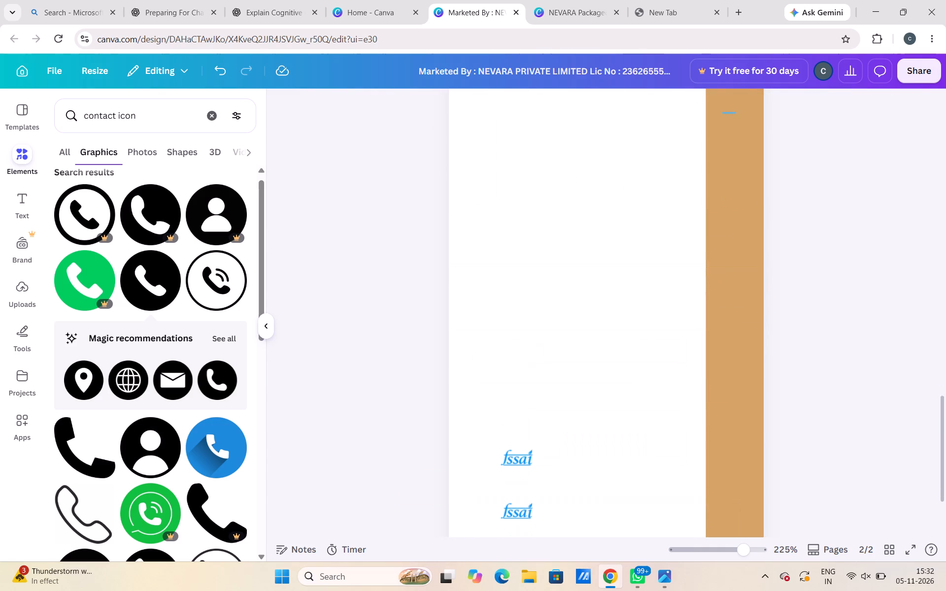
scroll(636, 507, "down", 1)
left_click_drag(418, 316, 618, 489)
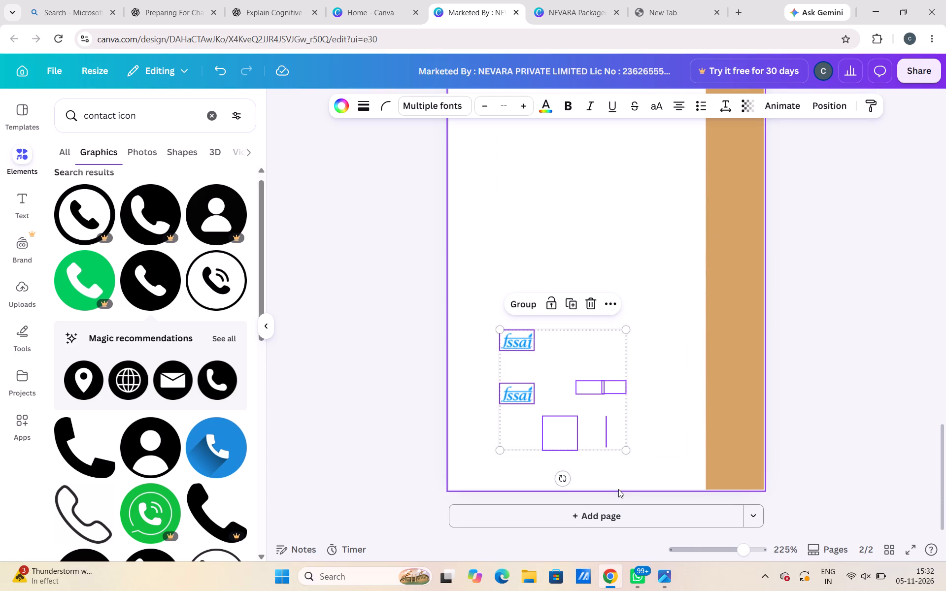
key("BackSpace")
left_click_drag(373, 368, 647, 449)
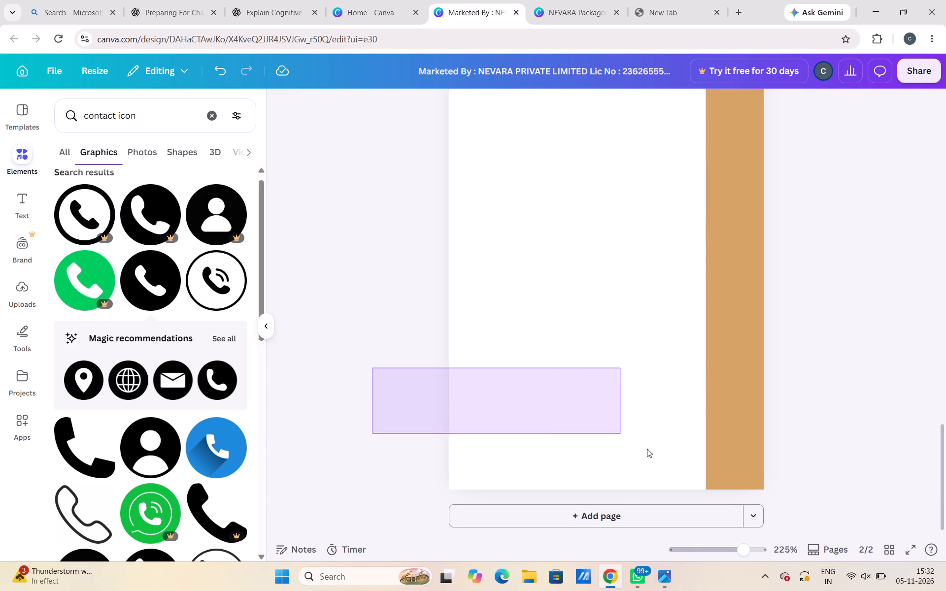
left_click_drag(647, 449, 655, 456)
key("BackSpace")
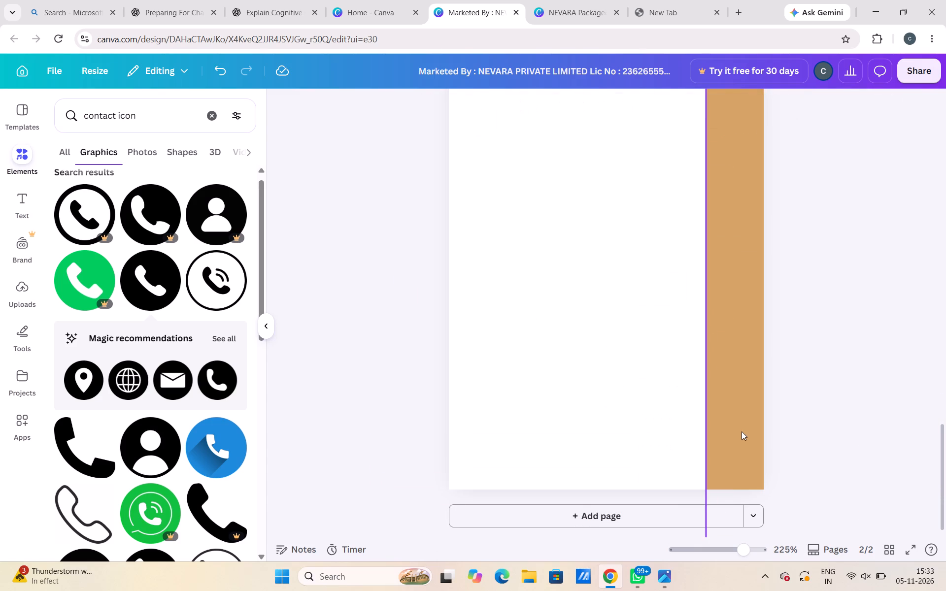
Move the tan-gold rectangle back onto page 2, centred horizontally with a narrow white margin on both sides.
left_click(742, 431)
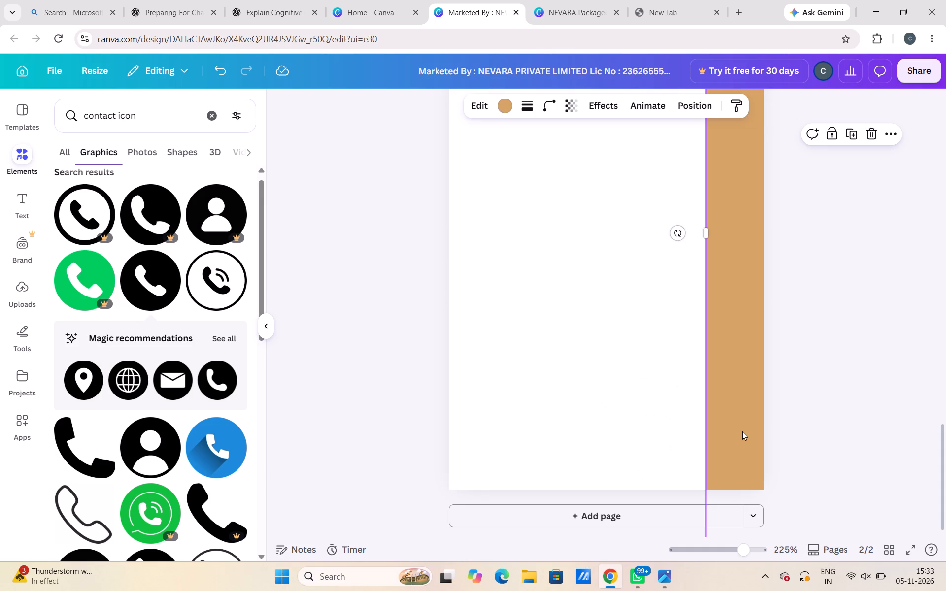
scroll(742, 431, "up", 3)
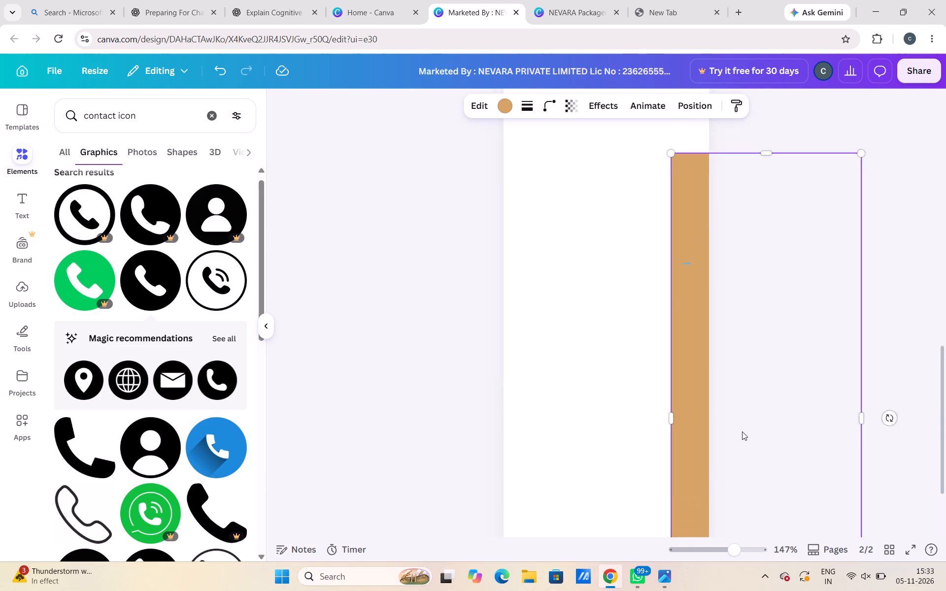
left_click_drag(742, 431, 608, 375)
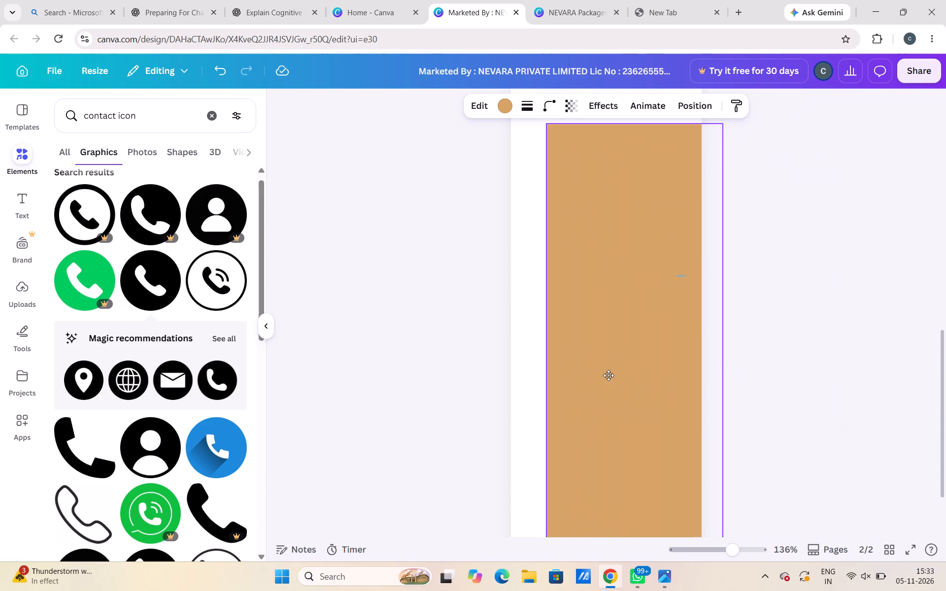
left_click_drag(608, 375, 593, 363)
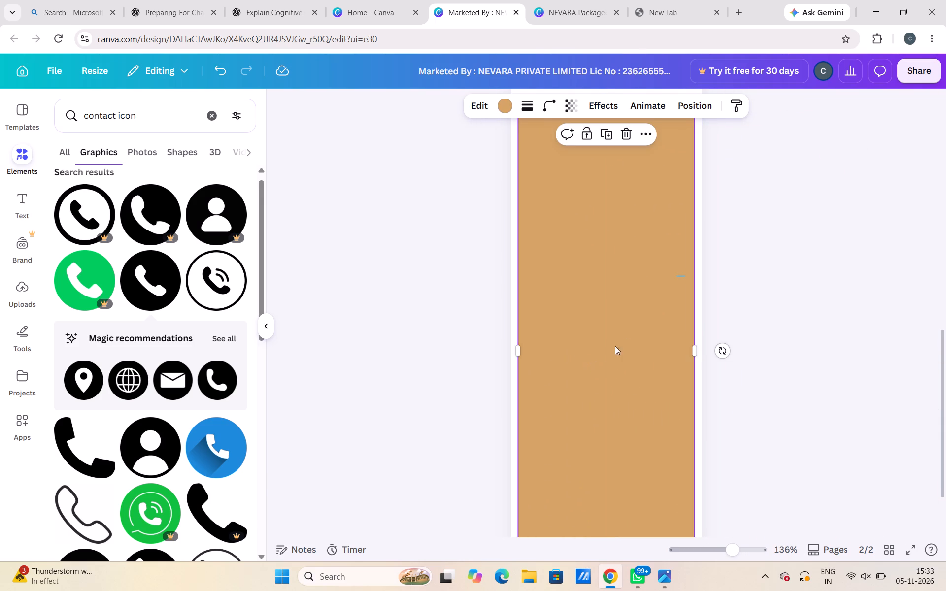
Delete the leftover blue tagline dash lying over the tan-gold rectangle on page 2.
left_click(680, 279)
key("BackSpace")
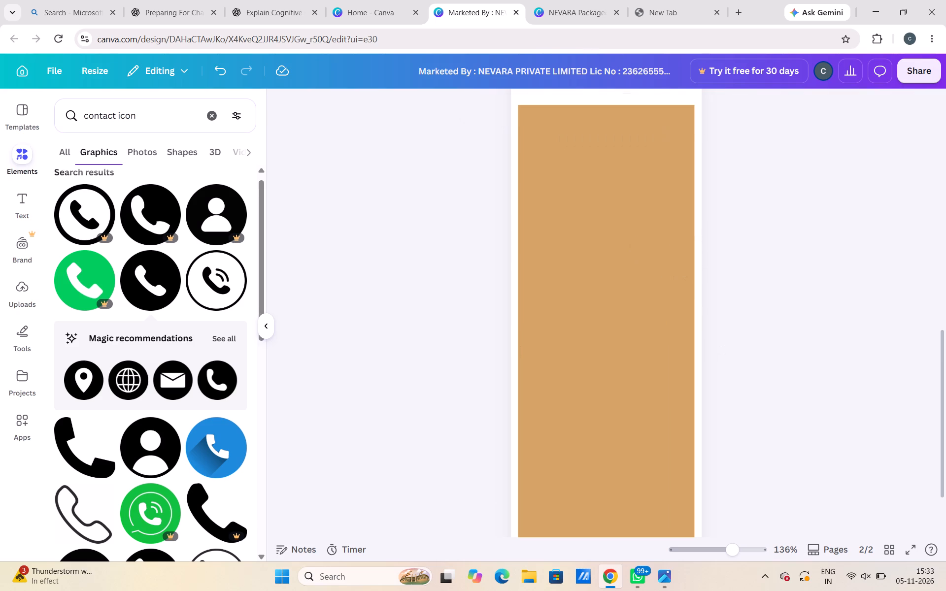
scroll(680, 279, "down", 2)
scroll(680, 279, "up", 3)
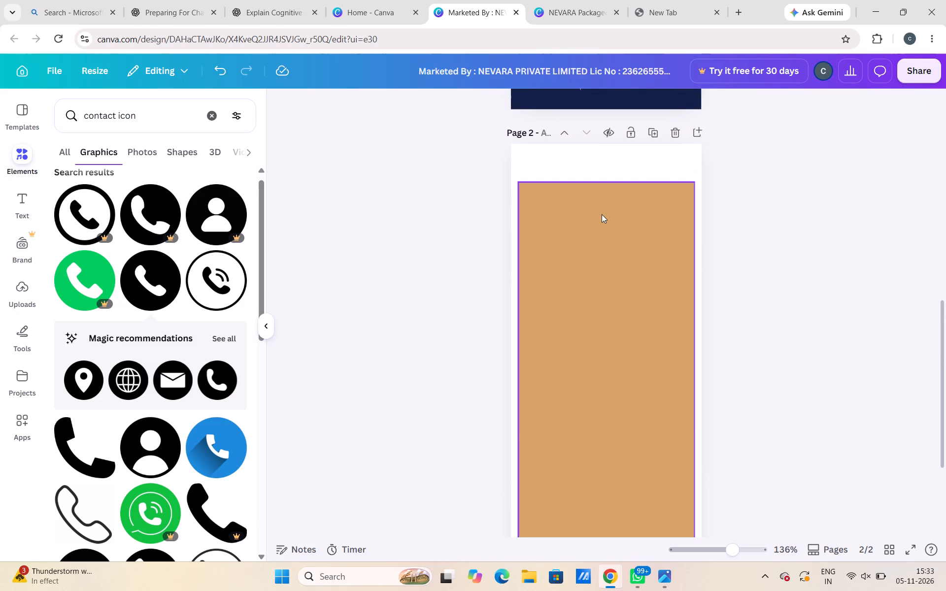
Align the tan-gold rectangle to the vertical middle of page 2.
left_click(602, 214)
left_click(694, 102)
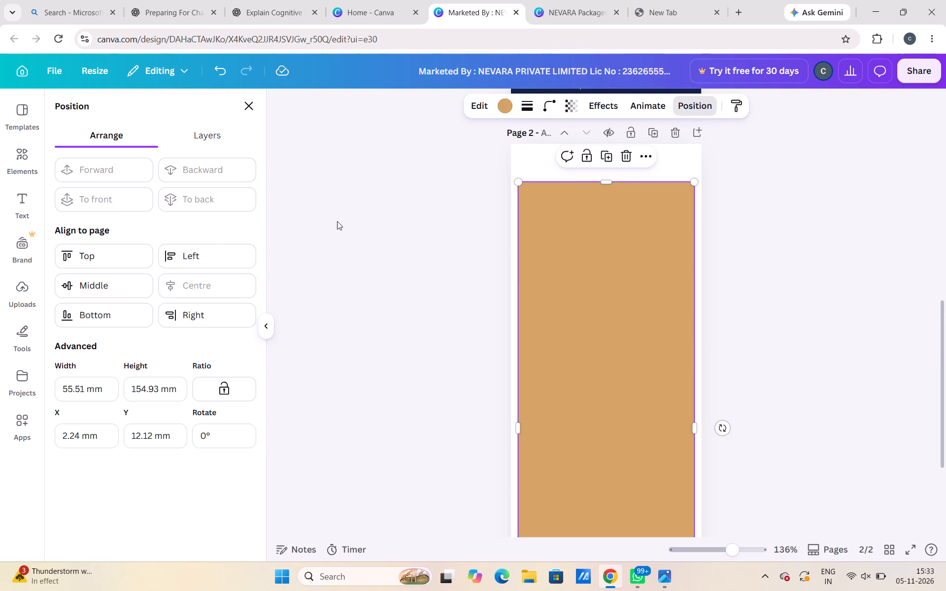
left_click(126, 283)
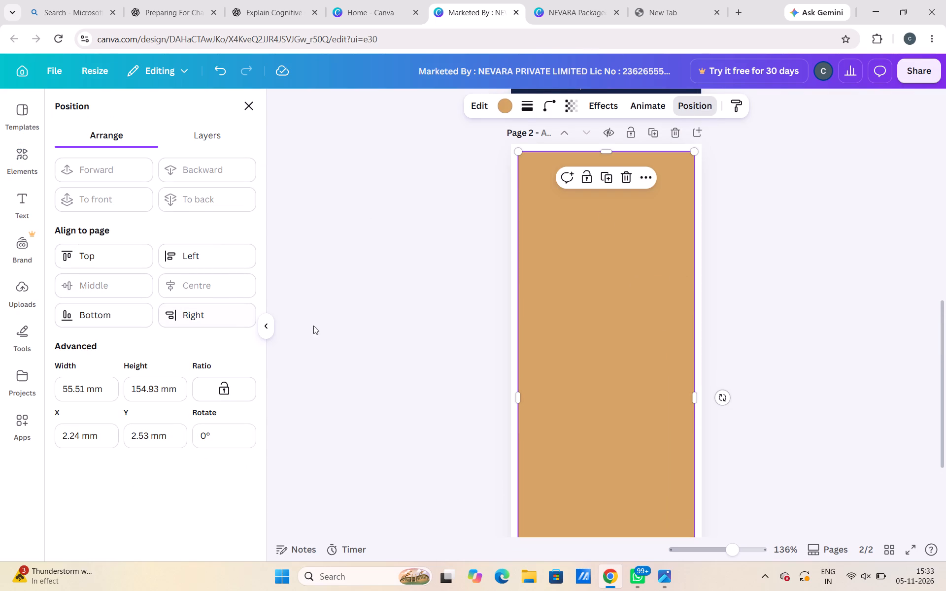
scroll(589, 426, "down", 1)
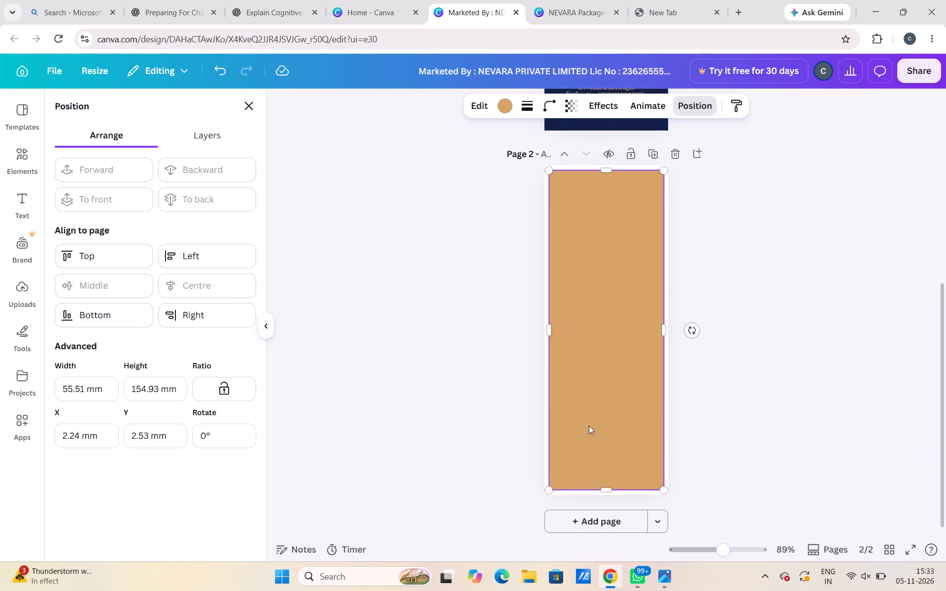
scroll(589, 426, "down", 1)
left_click(738, 480)
left_click(738, 480)
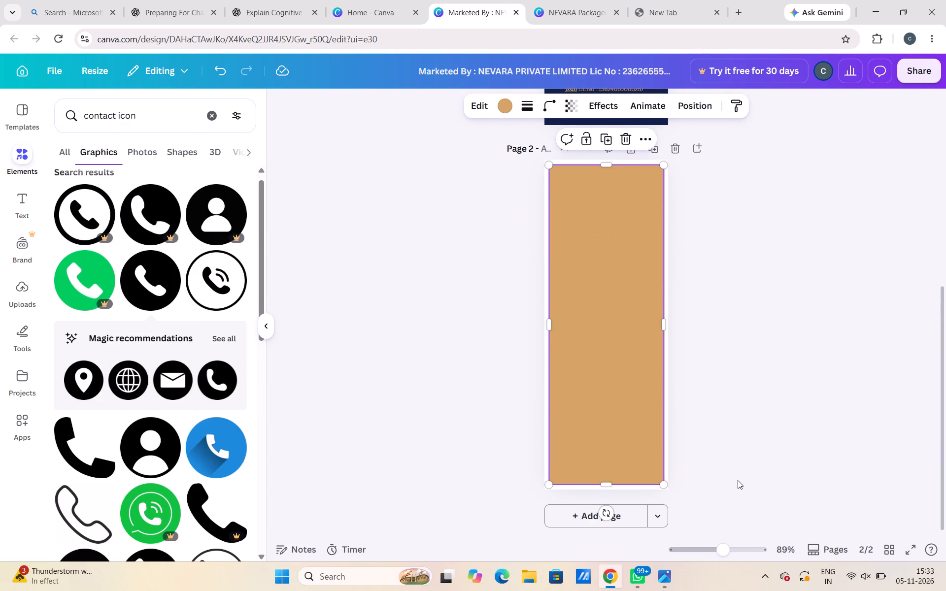
Set page 2's background colour to the design's dark blue #132045.
left_click(664, 489)
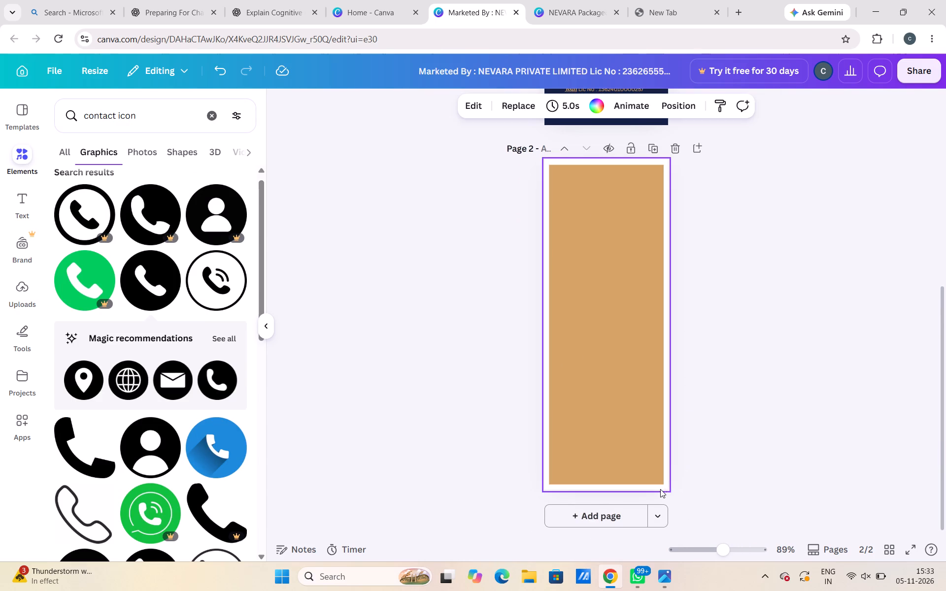
left_click(595, 112)
left_click(157, 192)
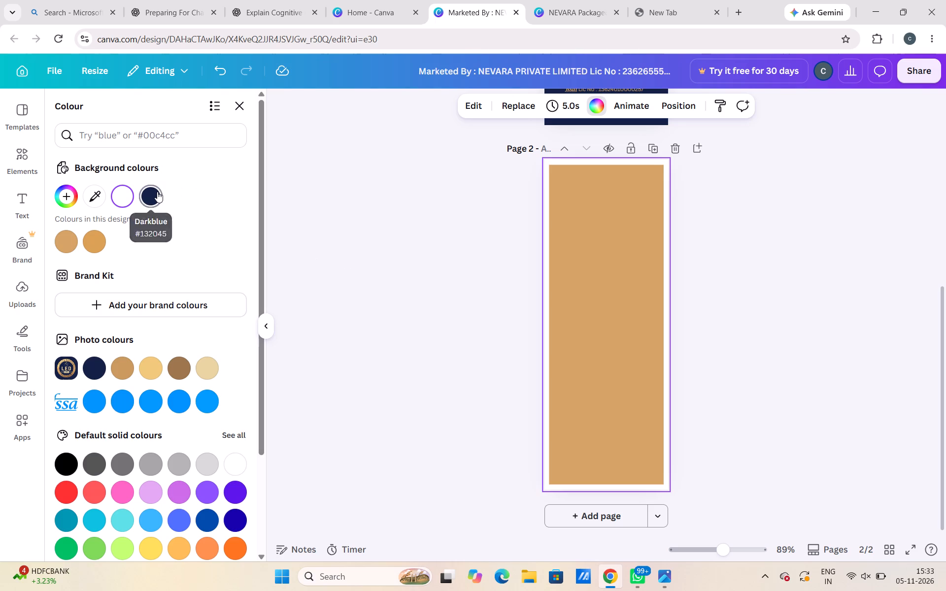
Enlarge page 2's tan-gold rectangle to about 57 x 156 mm and align it to the page middle, leaving a thin navy border.
left_click(588, 357)
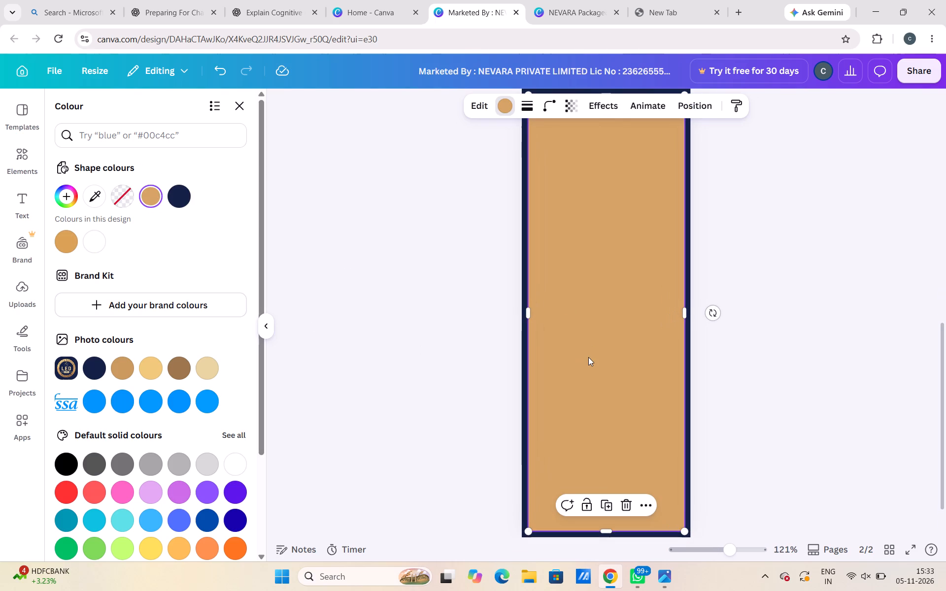
left_click_drag(529, 531, 526, 533)
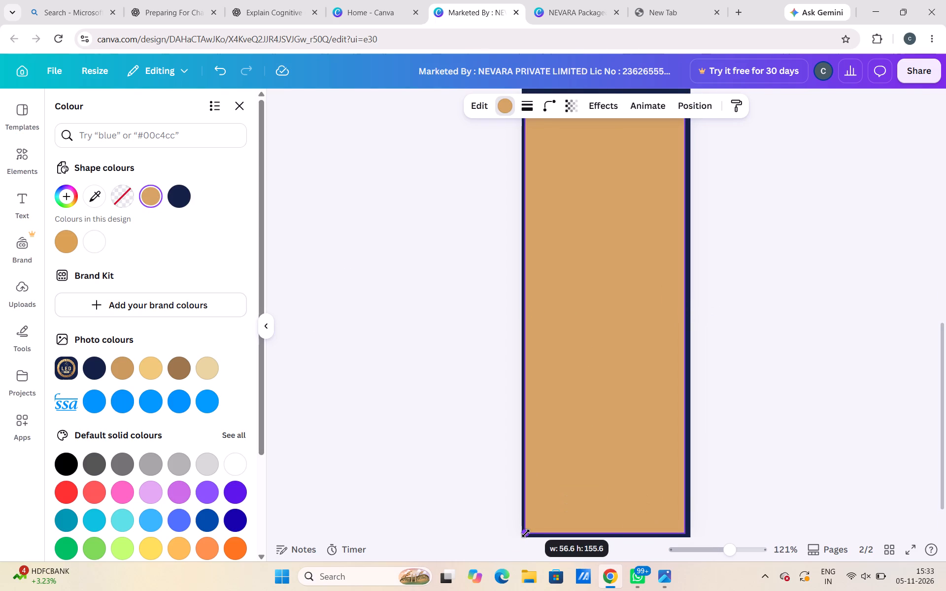
left_click_drag(526, 533, 524, 535)
left_click(705, 114)
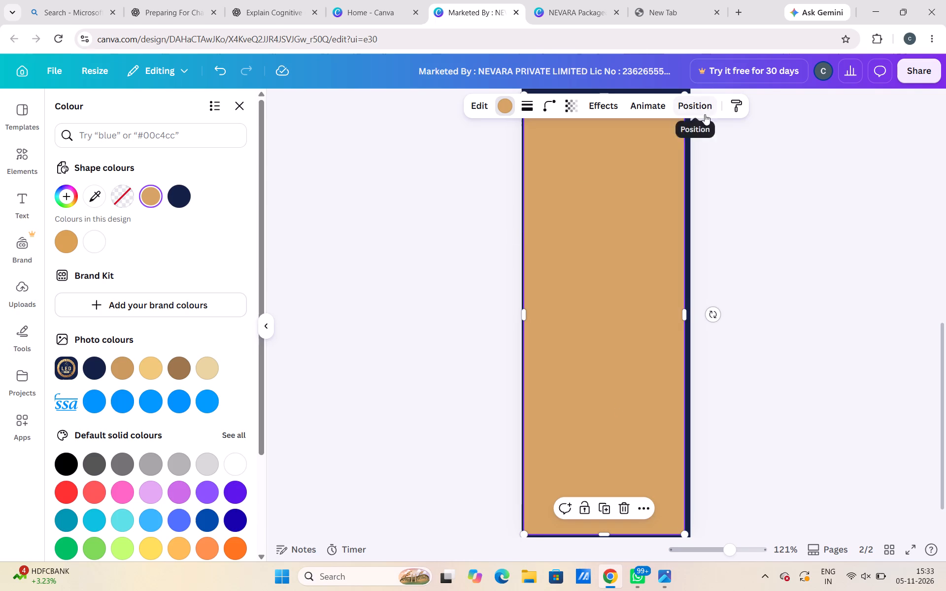
left_click(185, 283)
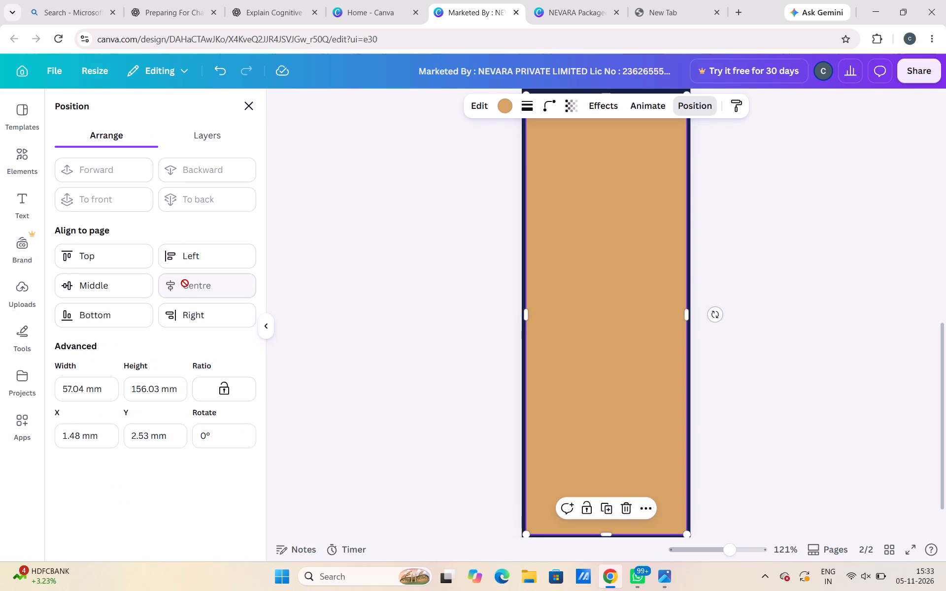
left_click(65, 282)
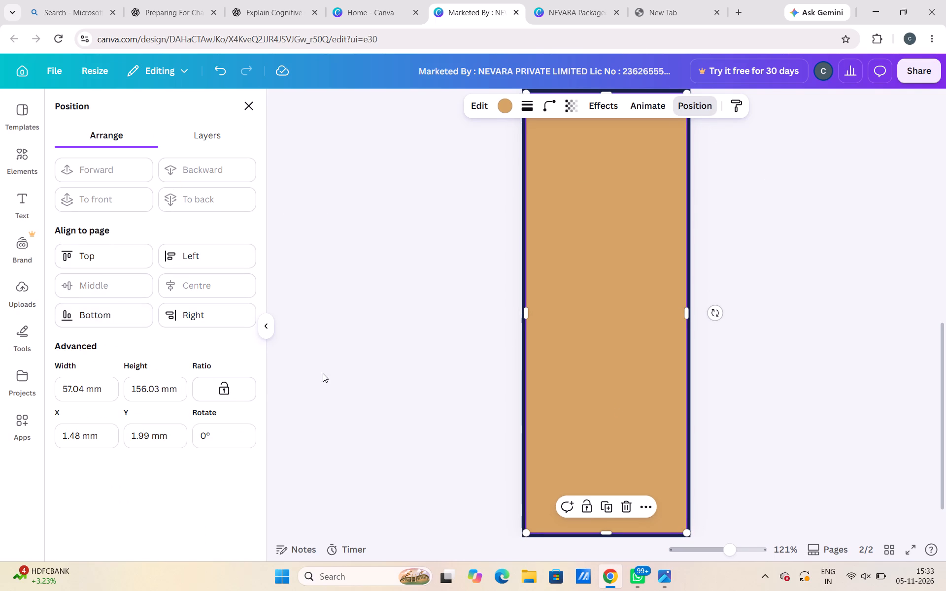
left_click(745, 417)
left_click(745, 417)
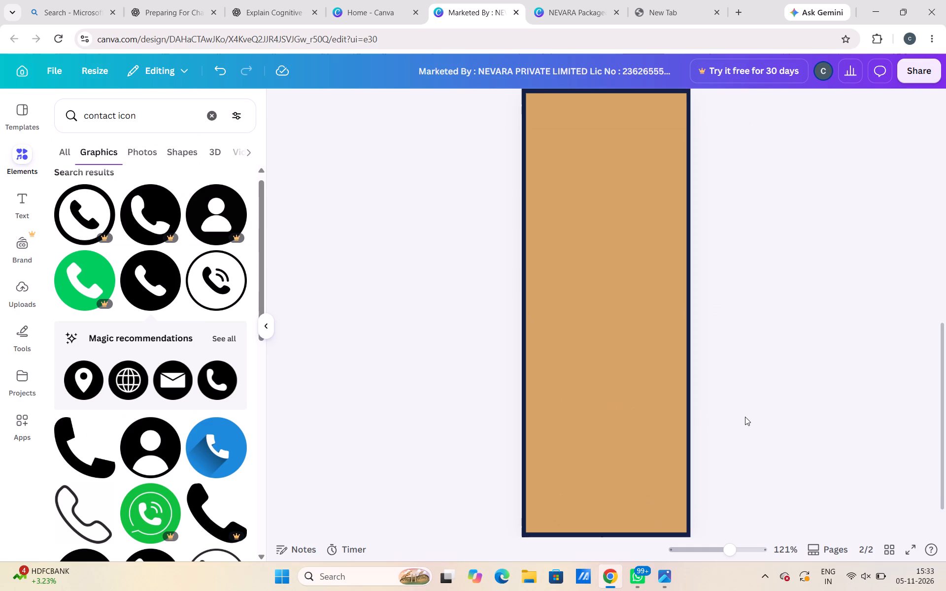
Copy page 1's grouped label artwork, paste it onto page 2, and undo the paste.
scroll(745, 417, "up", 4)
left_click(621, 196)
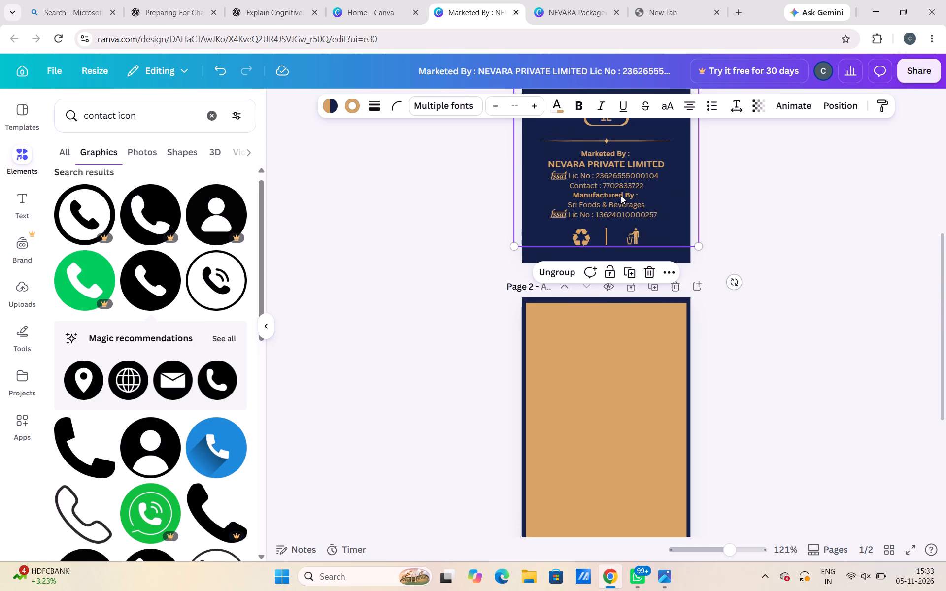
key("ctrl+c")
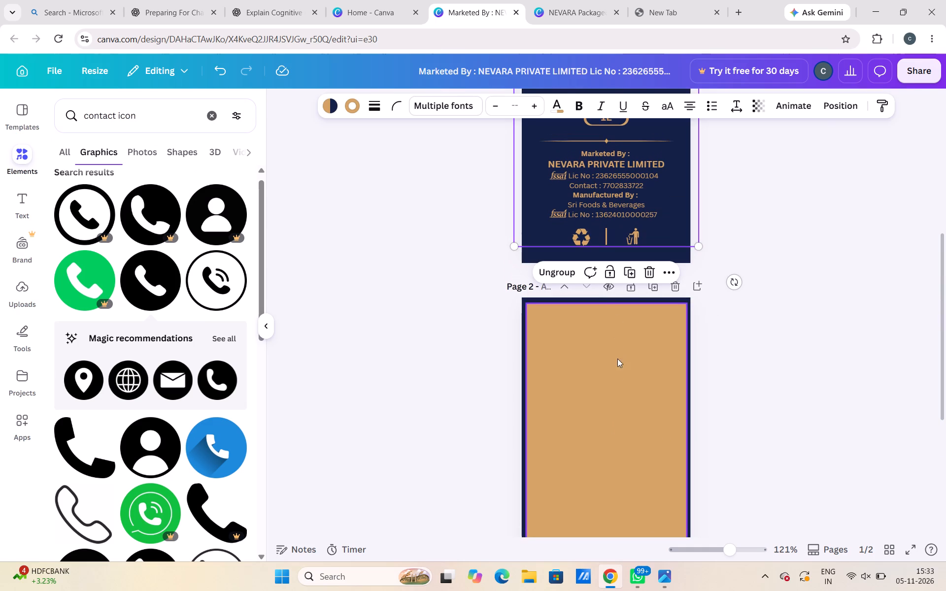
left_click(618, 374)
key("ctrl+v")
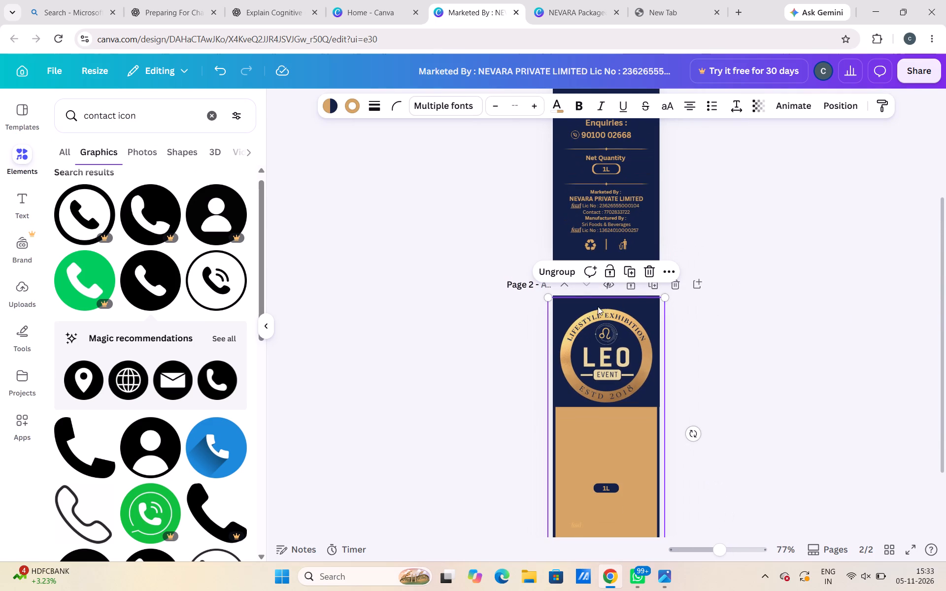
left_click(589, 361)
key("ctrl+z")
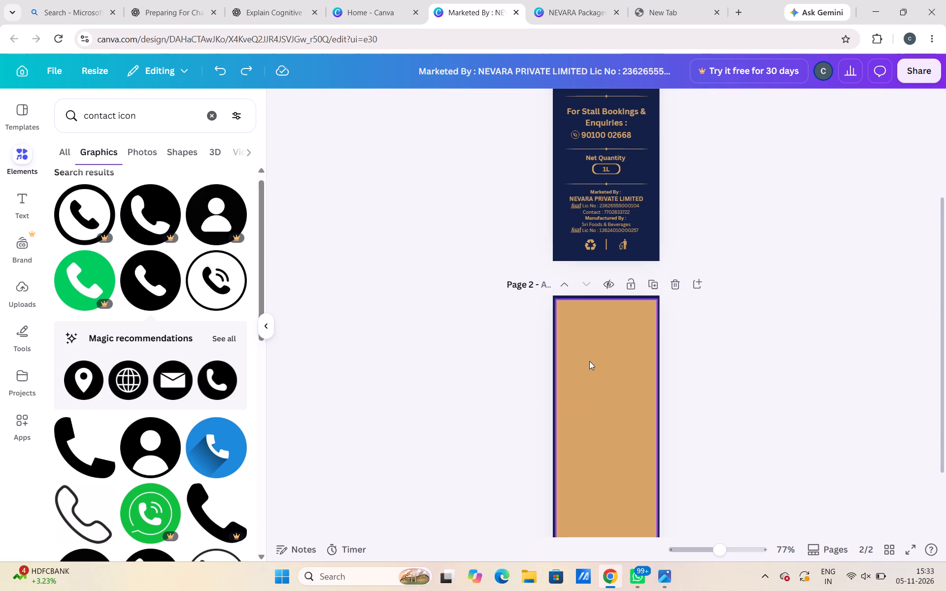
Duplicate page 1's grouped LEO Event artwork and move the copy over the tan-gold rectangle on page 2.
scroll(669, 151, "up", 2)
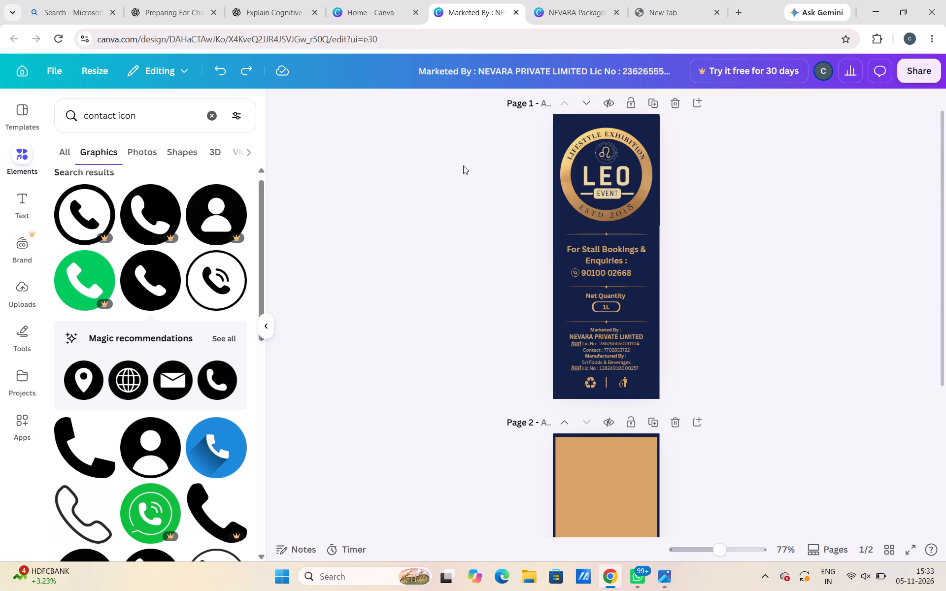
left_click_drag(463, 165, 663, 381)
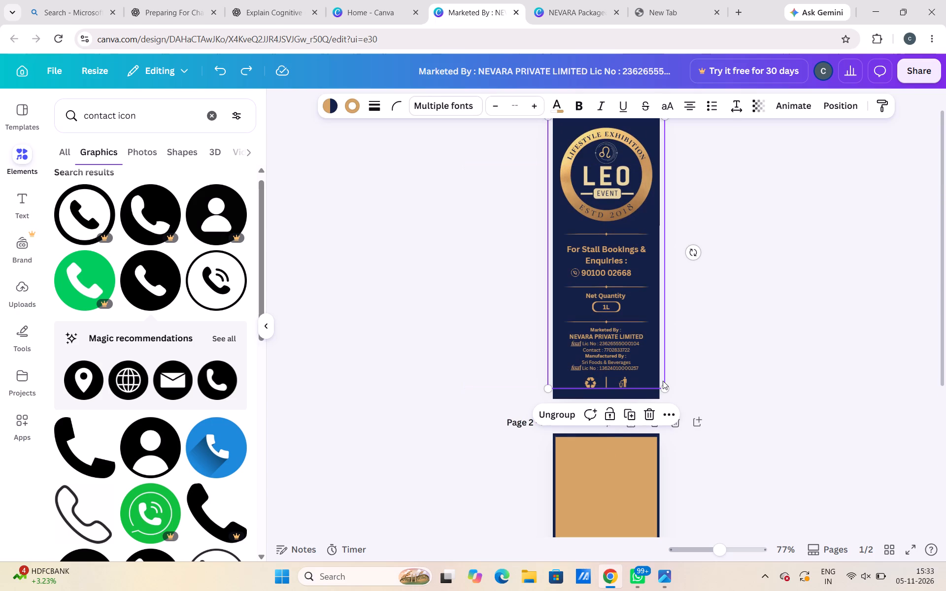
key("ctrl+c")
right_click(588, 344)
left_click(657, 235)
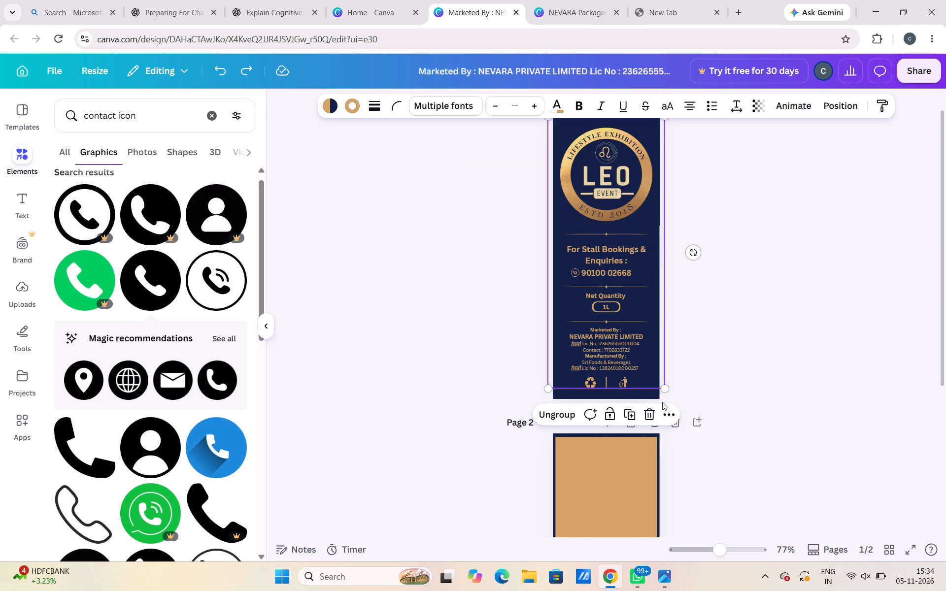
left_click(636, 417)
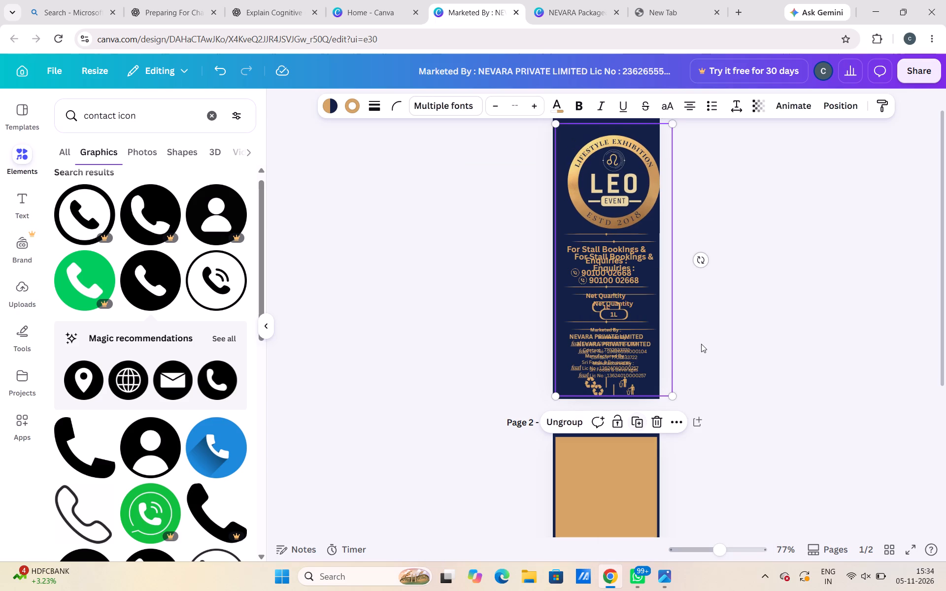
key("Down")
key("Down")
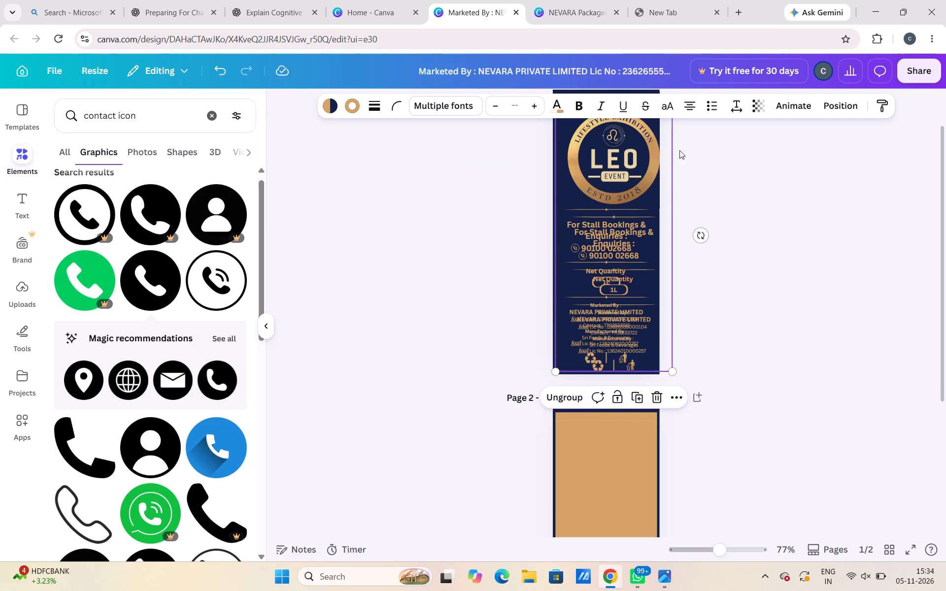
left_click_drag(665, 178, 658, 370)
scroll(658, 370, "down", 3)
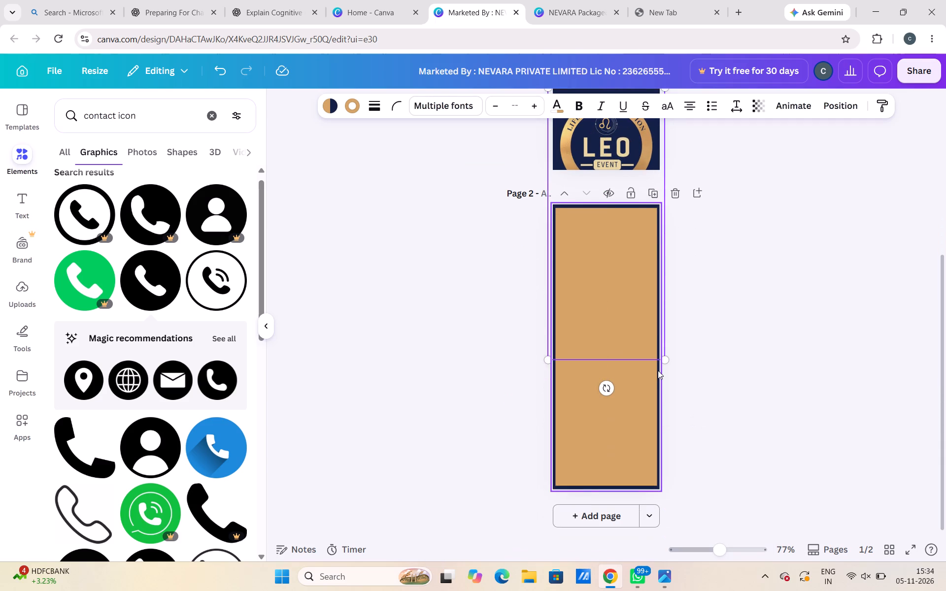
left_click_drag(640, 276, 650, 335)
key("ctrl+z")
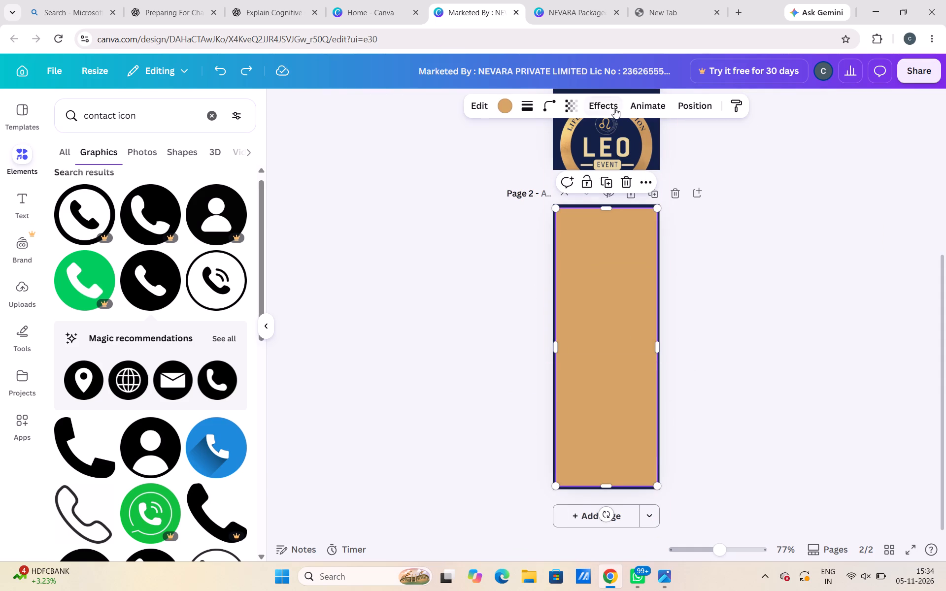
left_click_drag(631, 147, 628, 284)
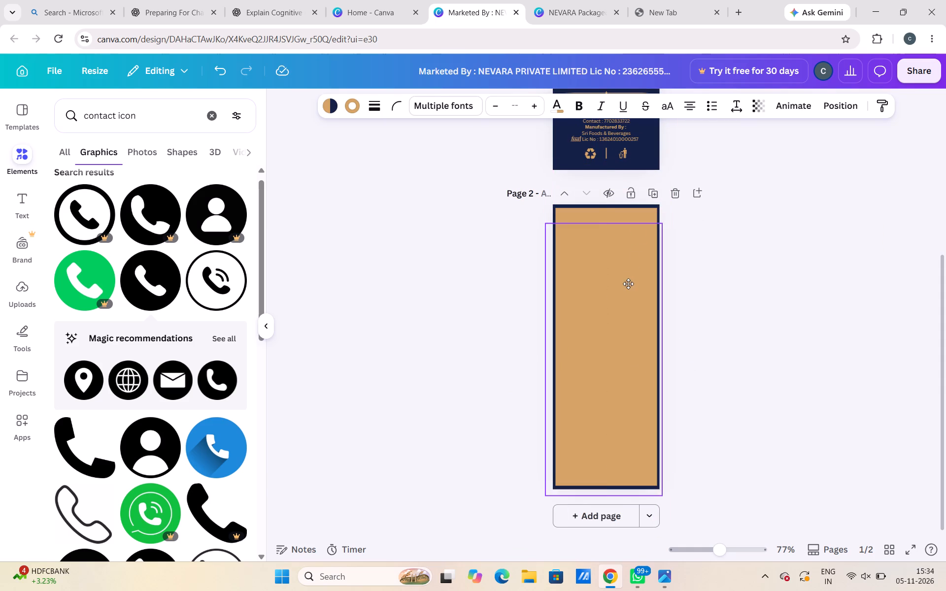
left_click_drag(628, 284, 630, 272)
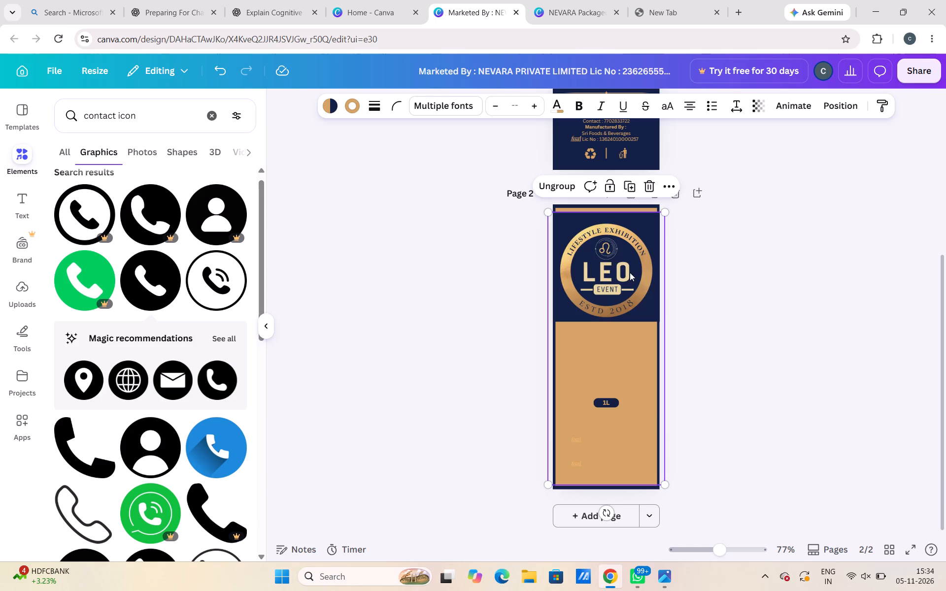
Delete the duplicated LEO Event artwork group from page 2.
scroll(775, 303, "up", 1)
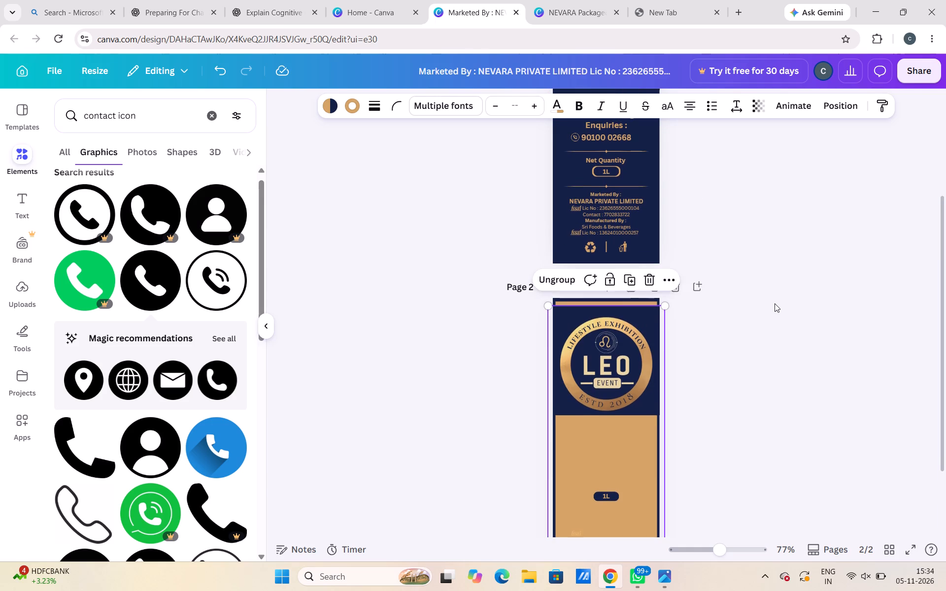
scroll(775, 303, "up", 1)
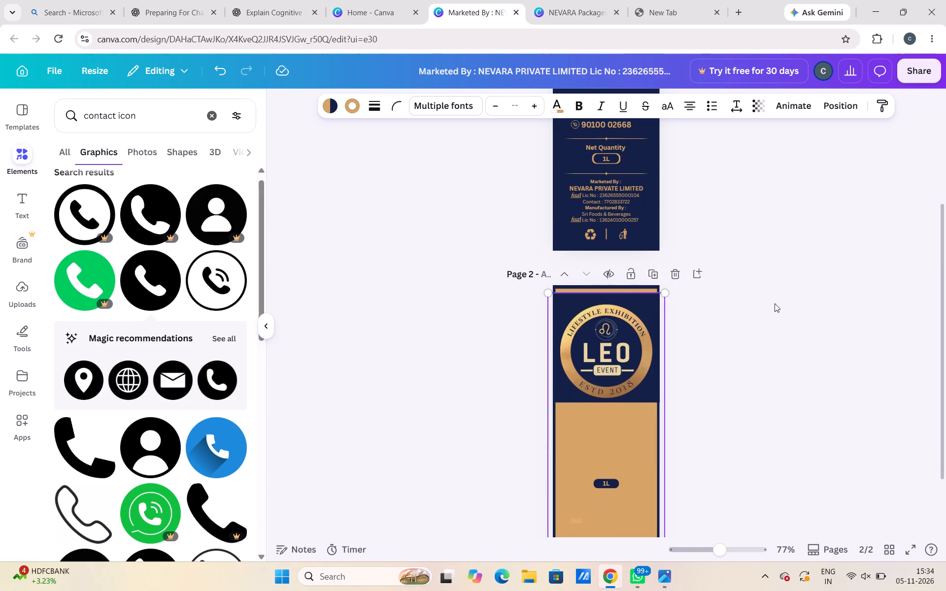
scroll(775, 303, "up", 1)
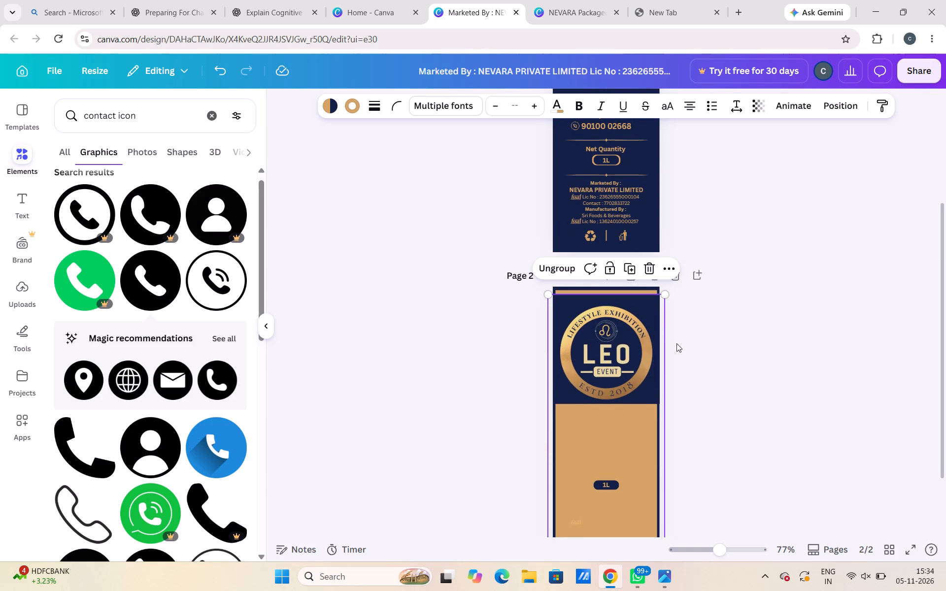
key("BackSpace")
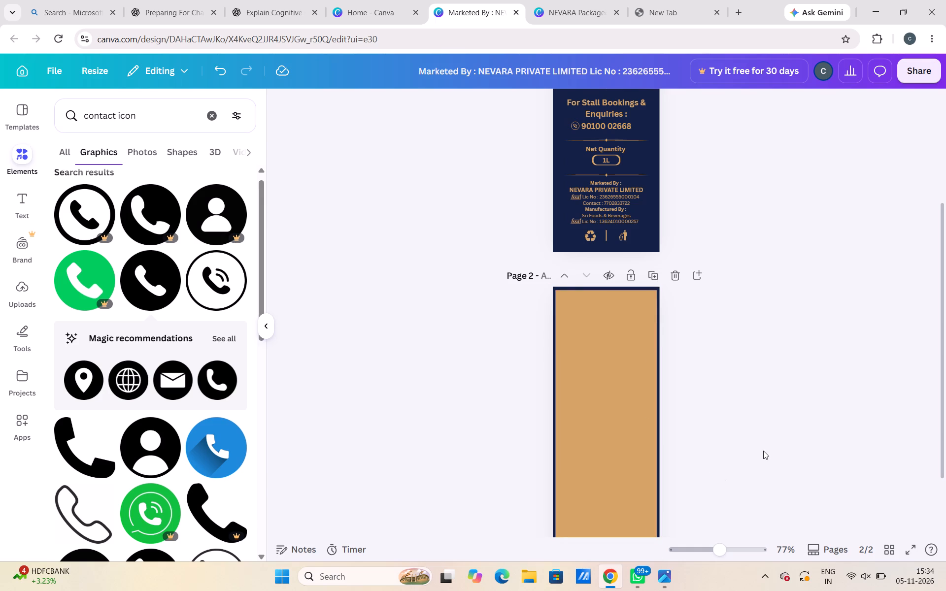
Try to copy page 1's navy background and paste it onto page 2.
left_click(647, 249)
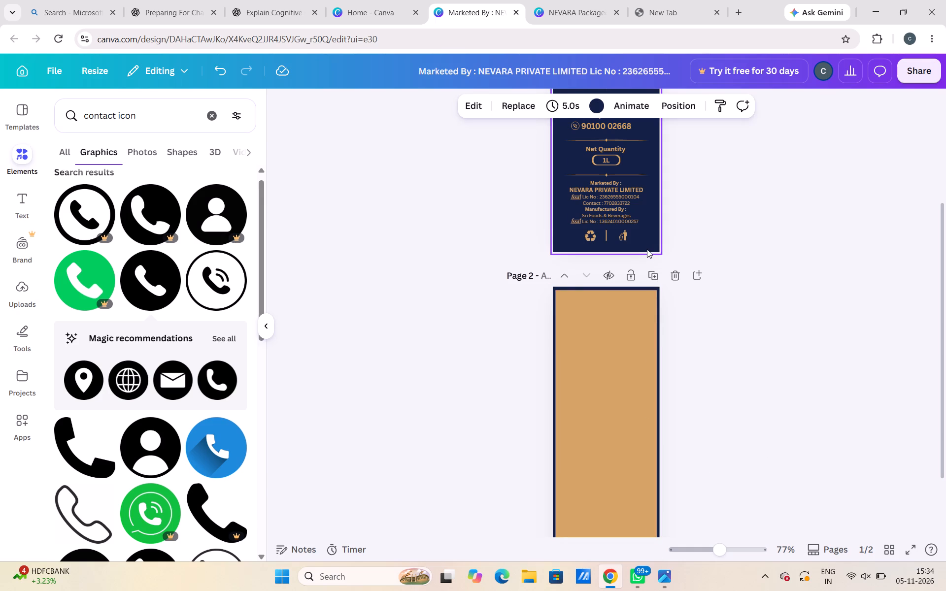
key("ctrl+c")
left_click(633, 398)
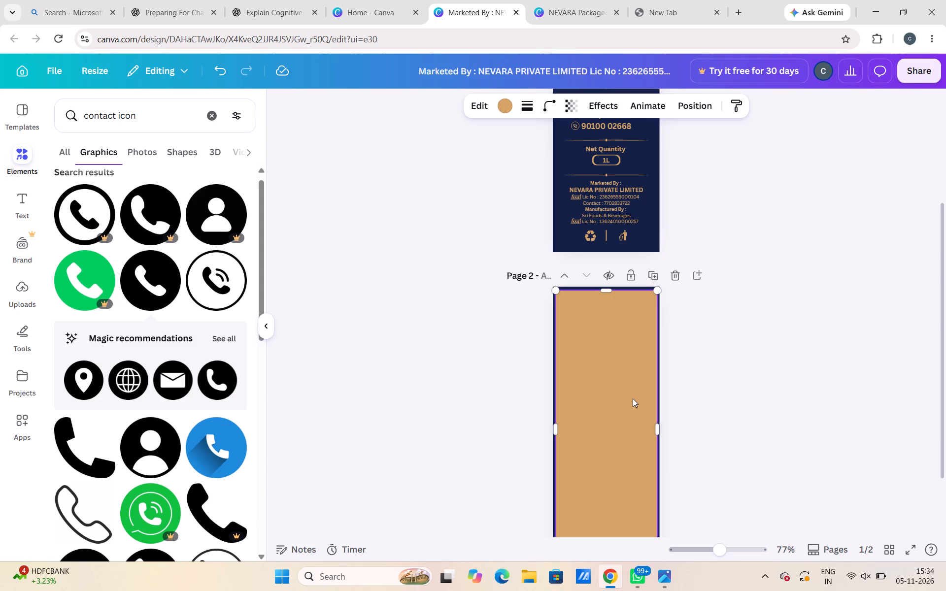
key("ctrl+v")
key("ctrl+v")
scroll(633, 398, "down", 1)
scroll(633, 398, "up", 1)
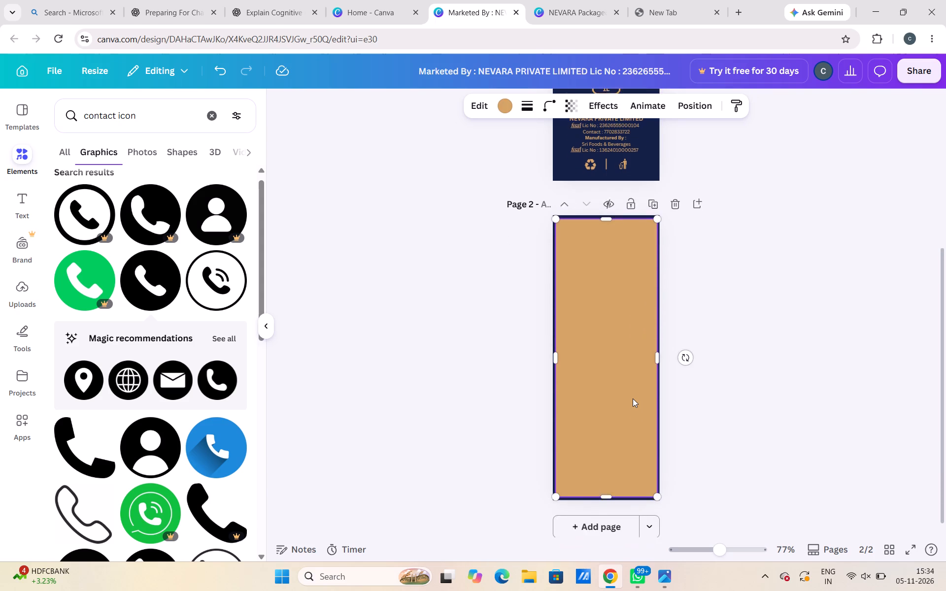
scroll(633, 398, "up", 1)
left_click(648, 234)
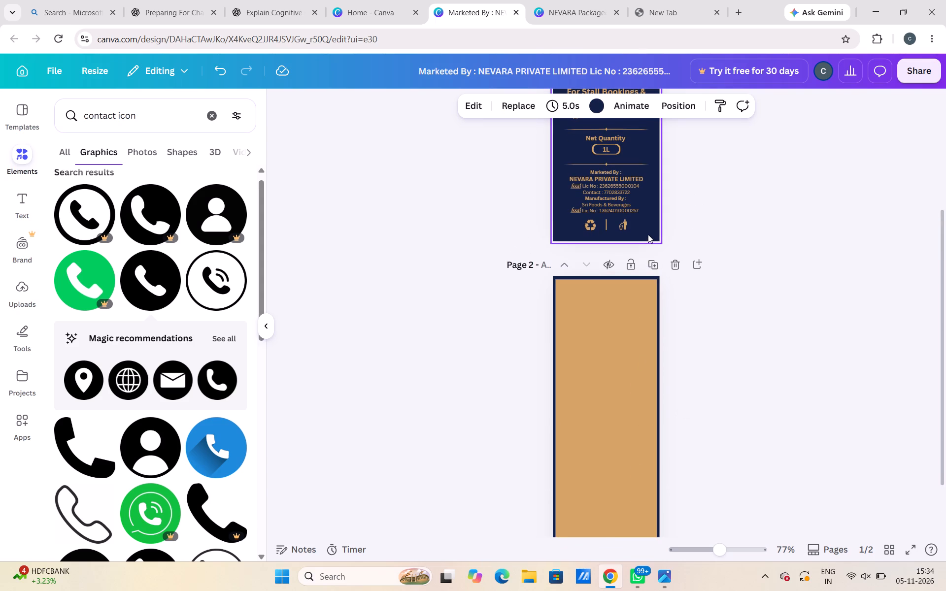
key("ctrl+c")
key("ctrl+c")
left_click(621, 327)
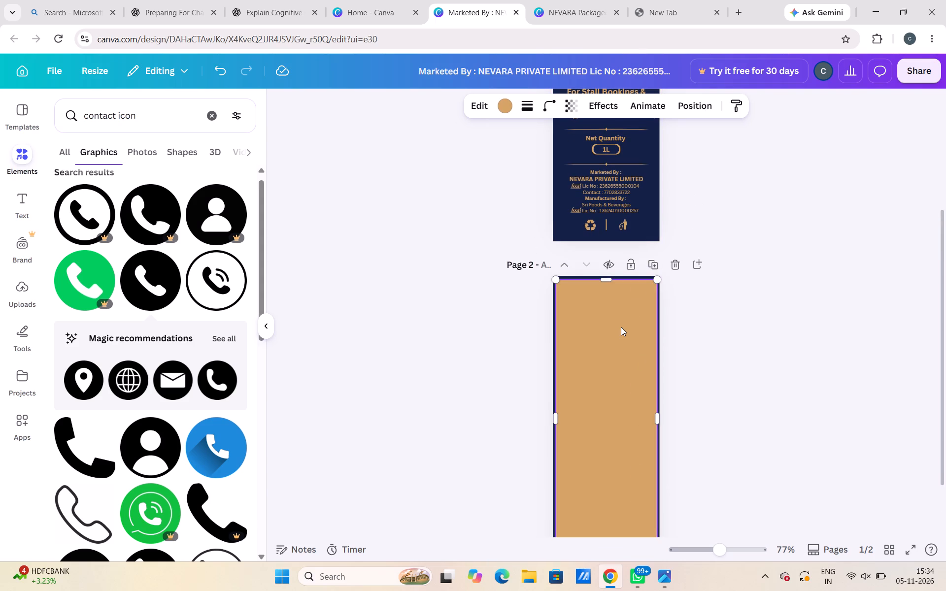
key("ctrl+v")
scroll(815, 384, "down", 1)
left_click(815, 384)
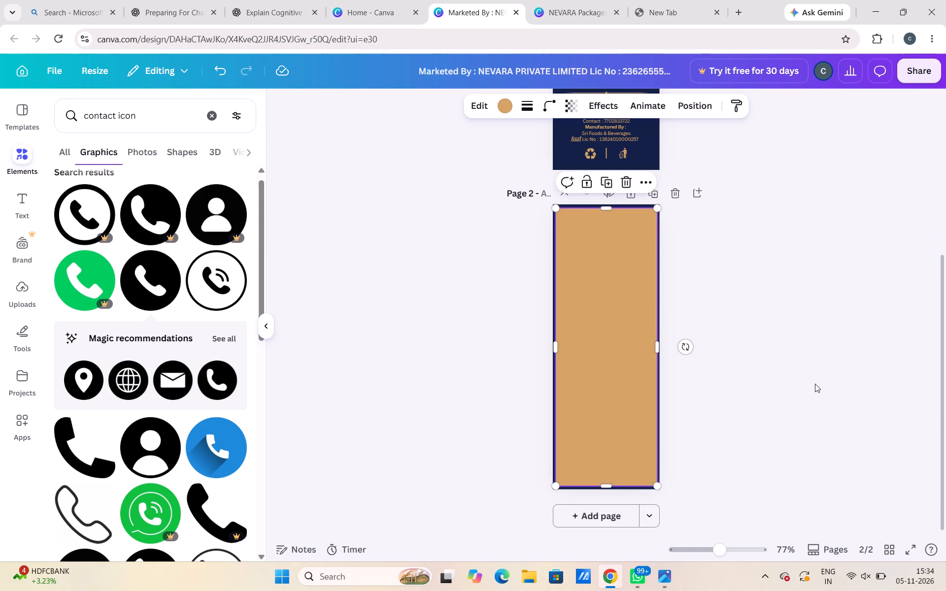
Duplicate page 2's tan-gold rectangle and shrink the copy to about 54 x 152 mm.
left_click(643, 337)
key("ctrl+d")
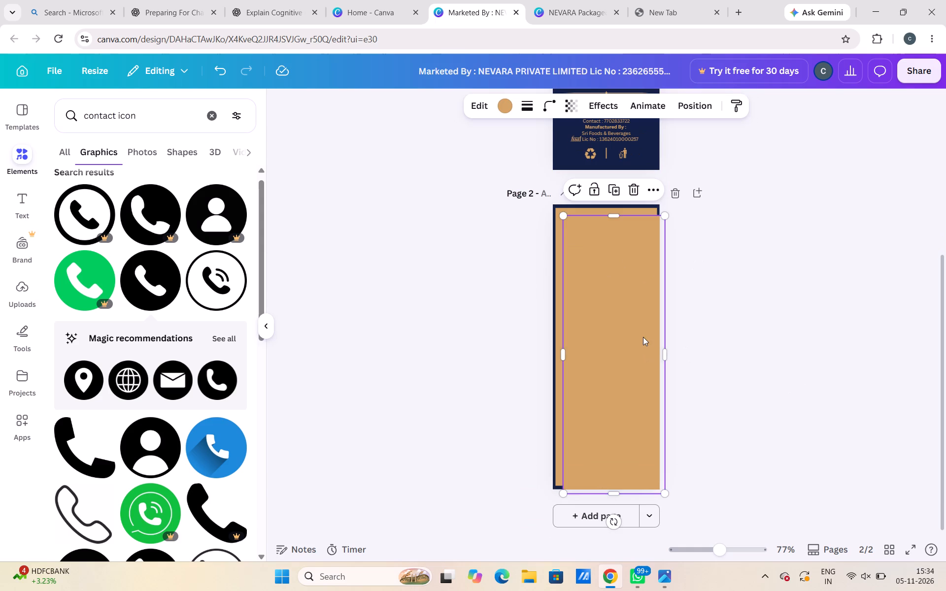
left_click_drag(643, 337, 635, 330)
left_click_drag(553, 209, 556, 213)
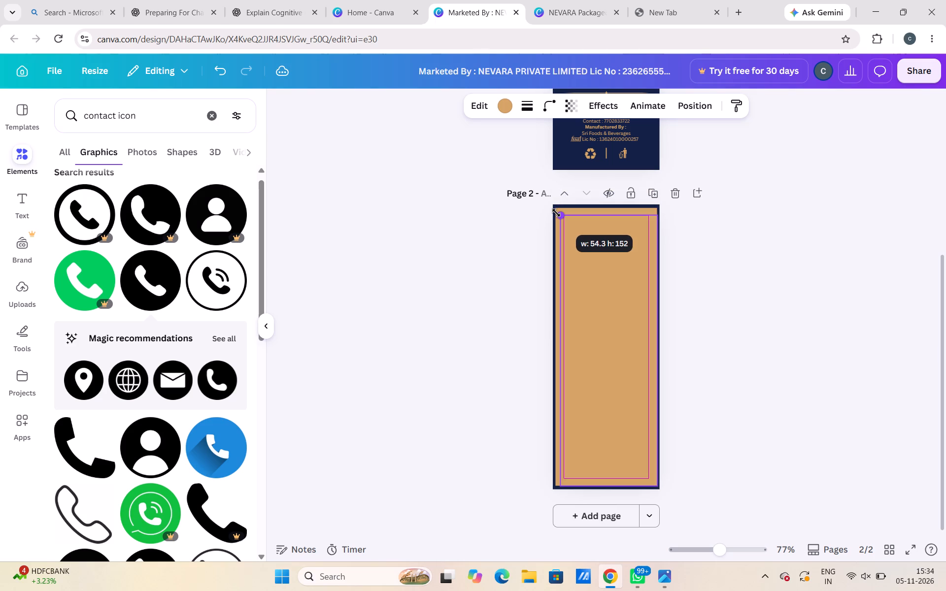
left_click_drag(556, 213, 557, 212)
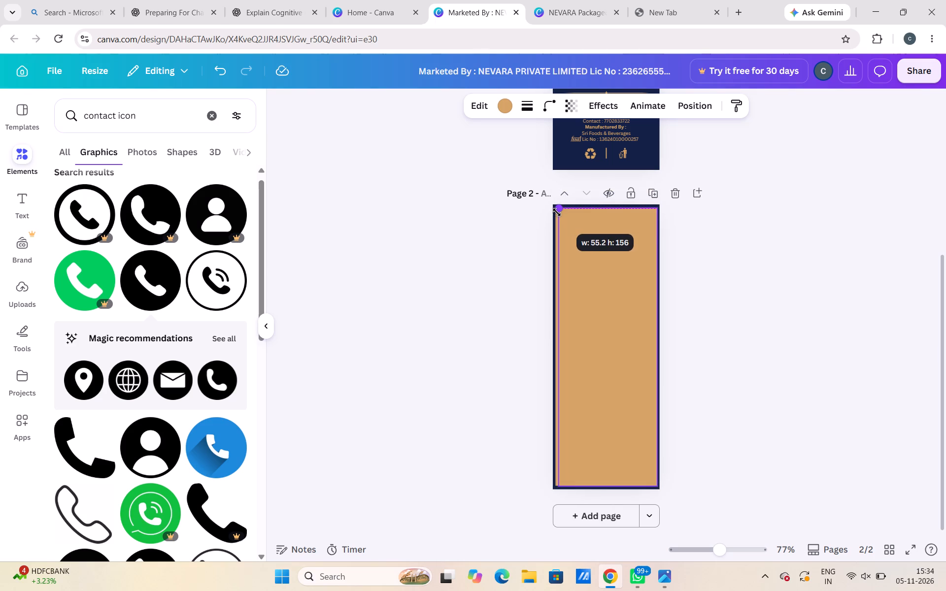
left_click_drag(557, 212, 558, 212)
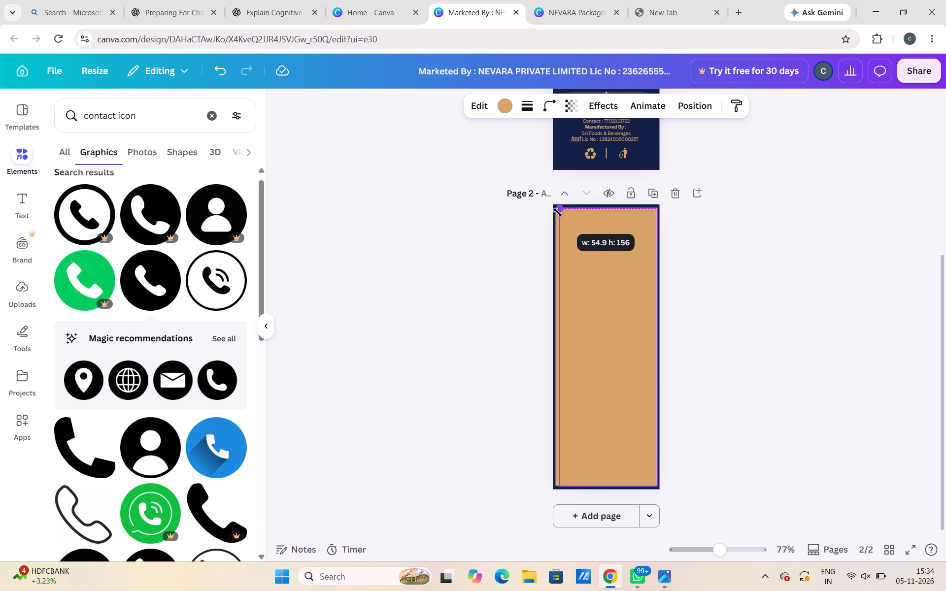
left_click_drag(558, 212, 558, 213)
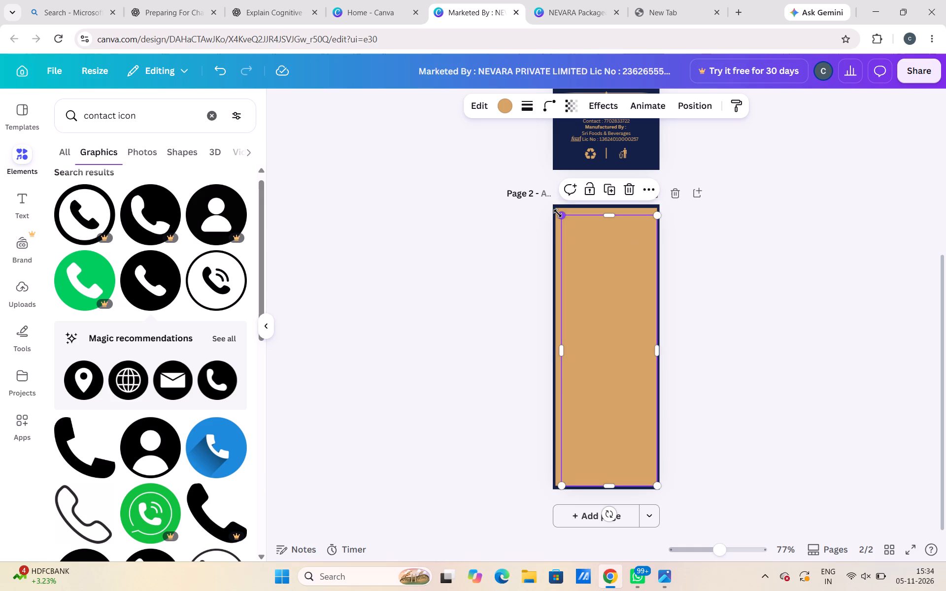
Align the smaller tan-gold rectangle to the middle and centre of page 2.
left_click(712, 109)
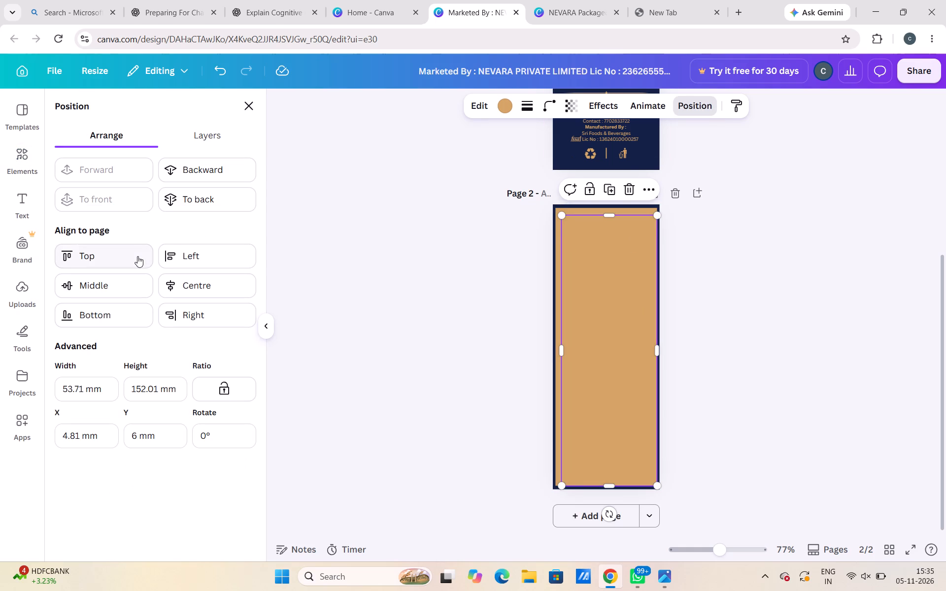
left_click(133, 276)
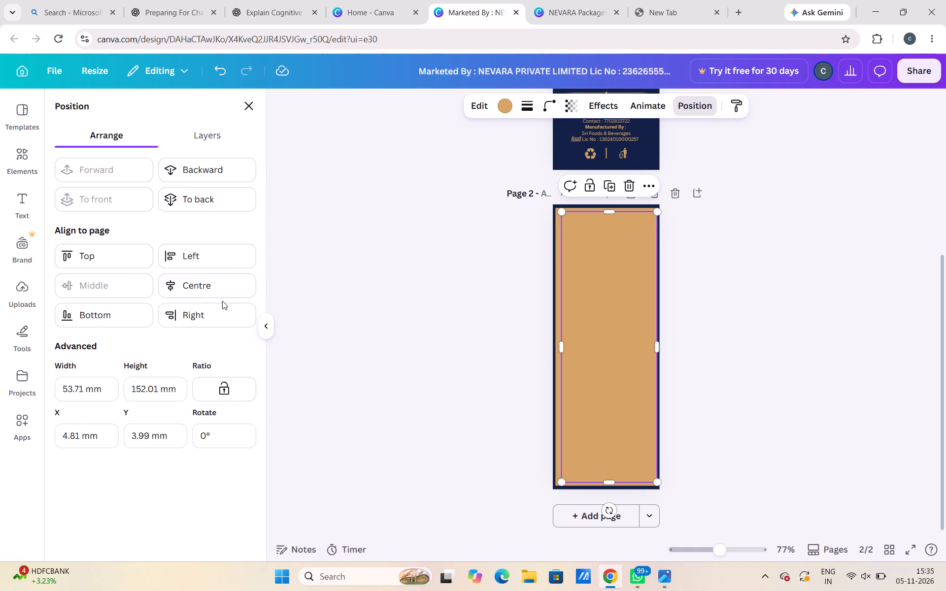
left_click(223, 290)
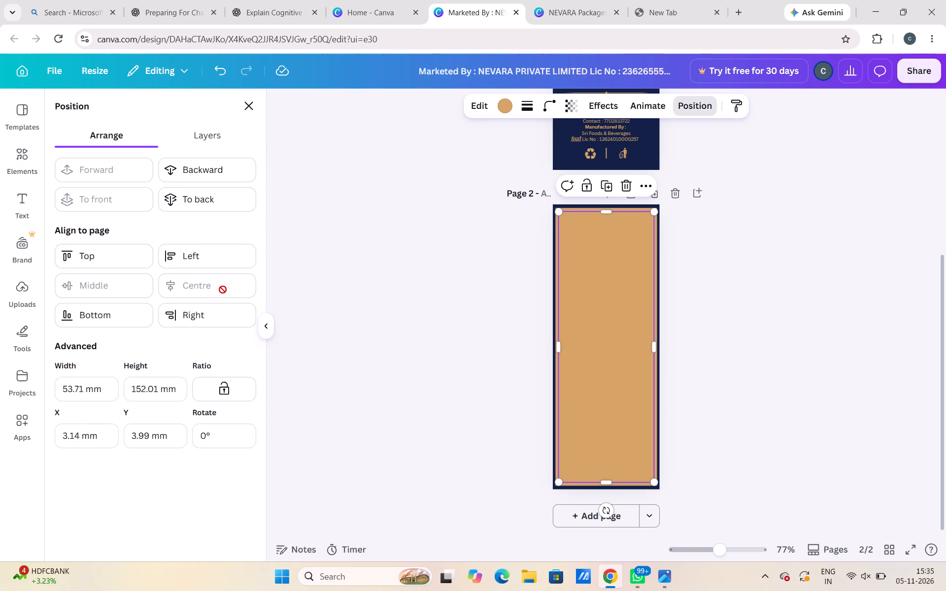
left_click(756, 419)
left_click(756, 419)
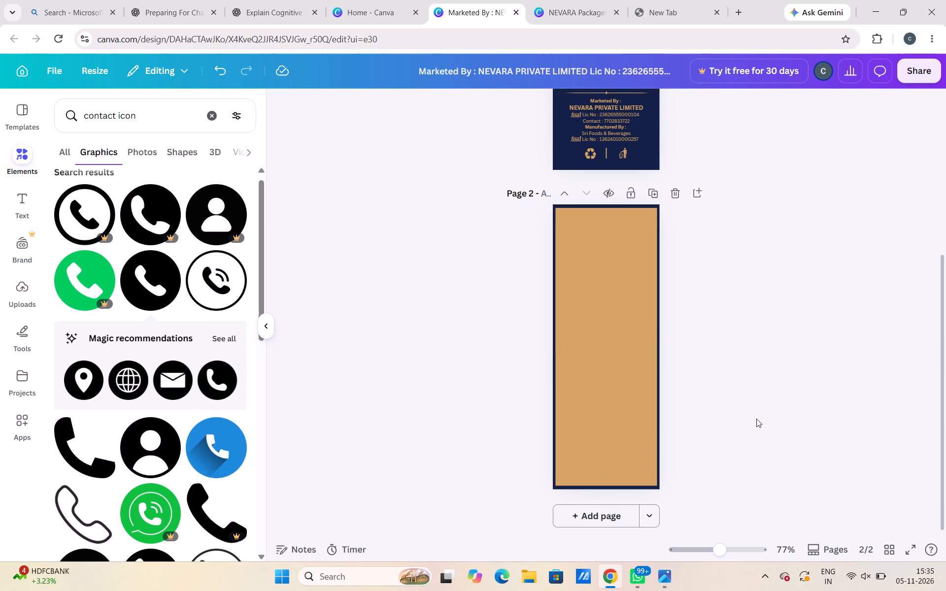
Recolour the smaller inner rectangle on page 2 to the design's dark navy, leaving a gold frame around it.
left_click(618, 263)
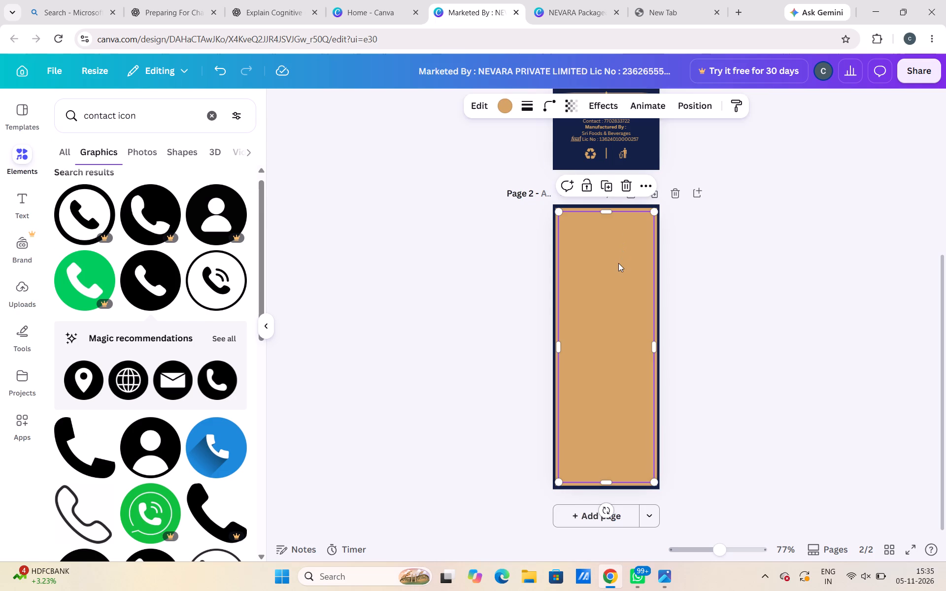
left_click(507, 101)
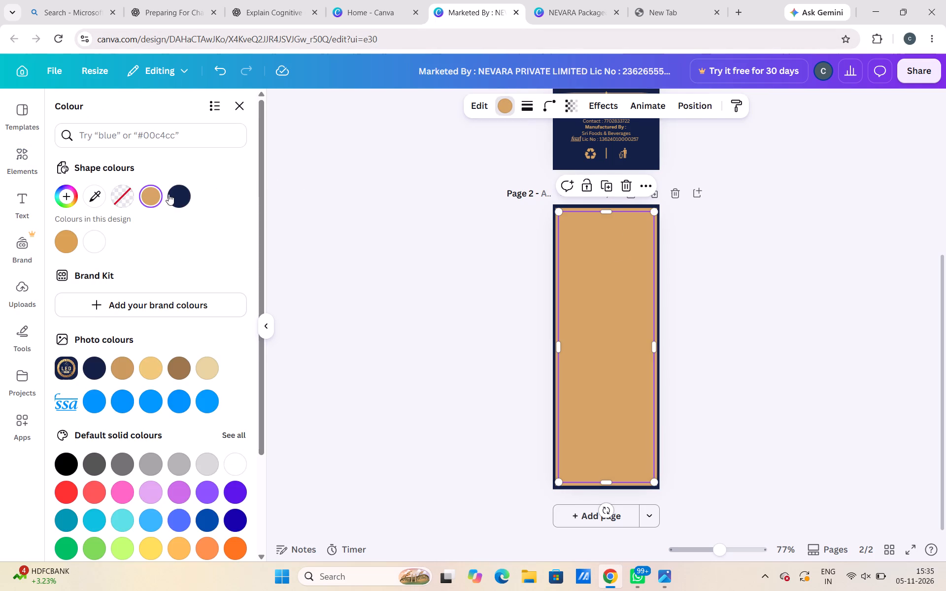
left_click(180, 192)
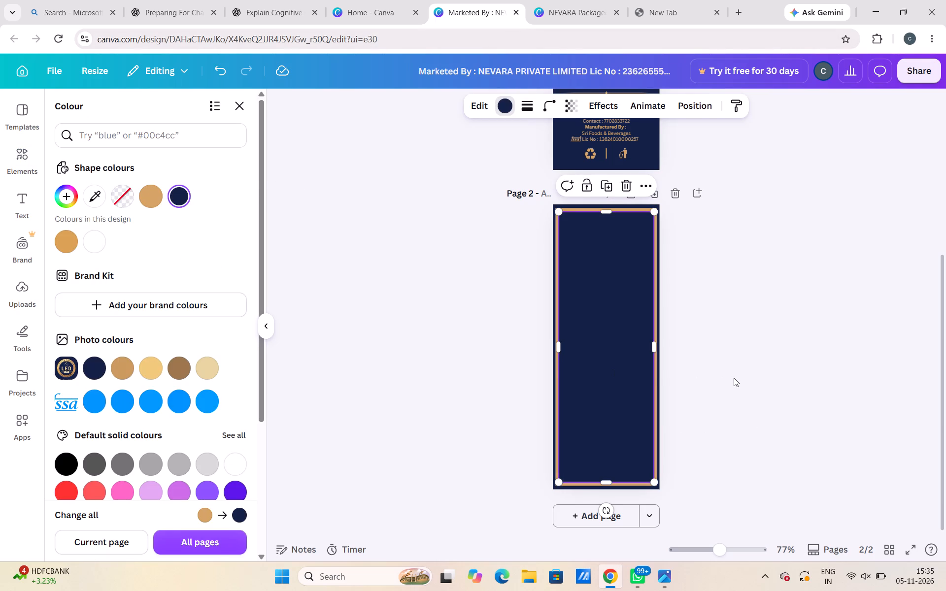
left_click(734, 378)
left_click(734, 378)
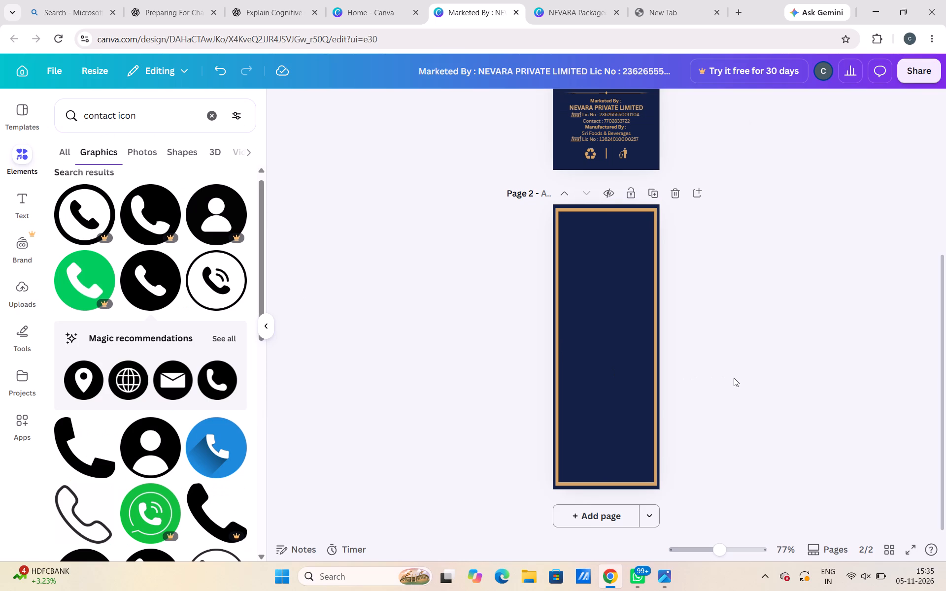
Enlarge the inner navy rectangle to about 54.7 x 152.5 mm and centre it horizontally on page 2, thinning the gold frame.
scroll(734, 378, "down", 3)
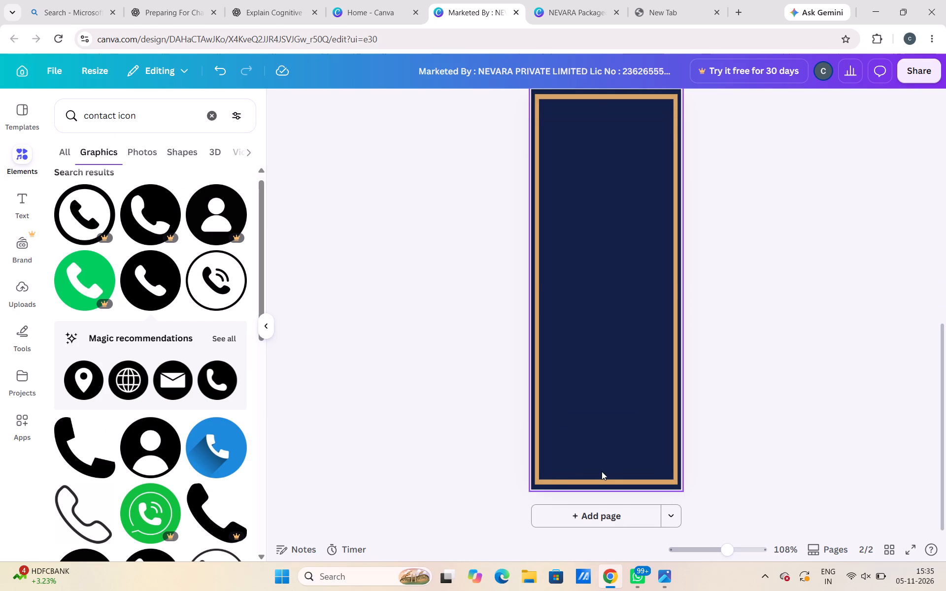
left_click(602, 471)
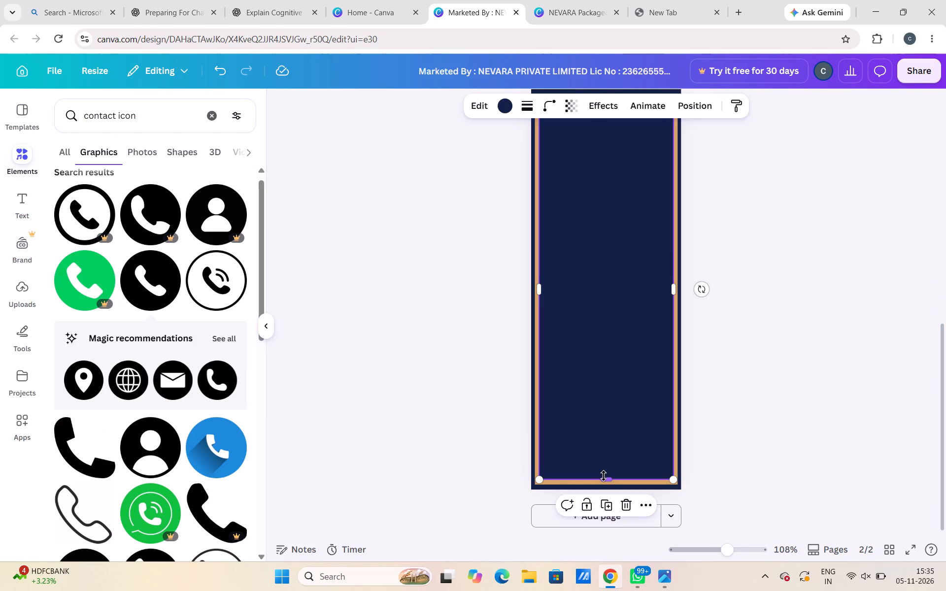
left_click(604, 476)
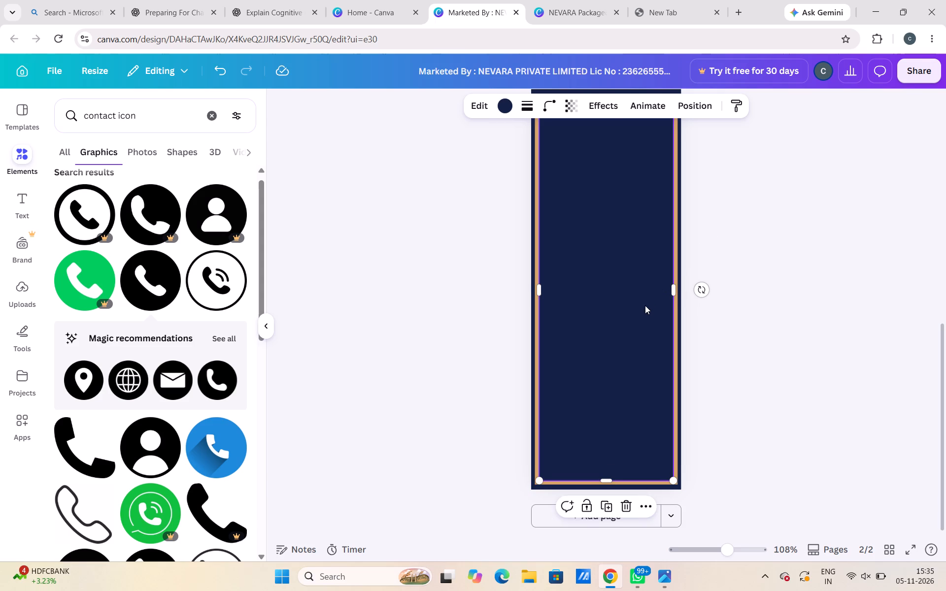
left_click_drag(645, 305, 641, 306)
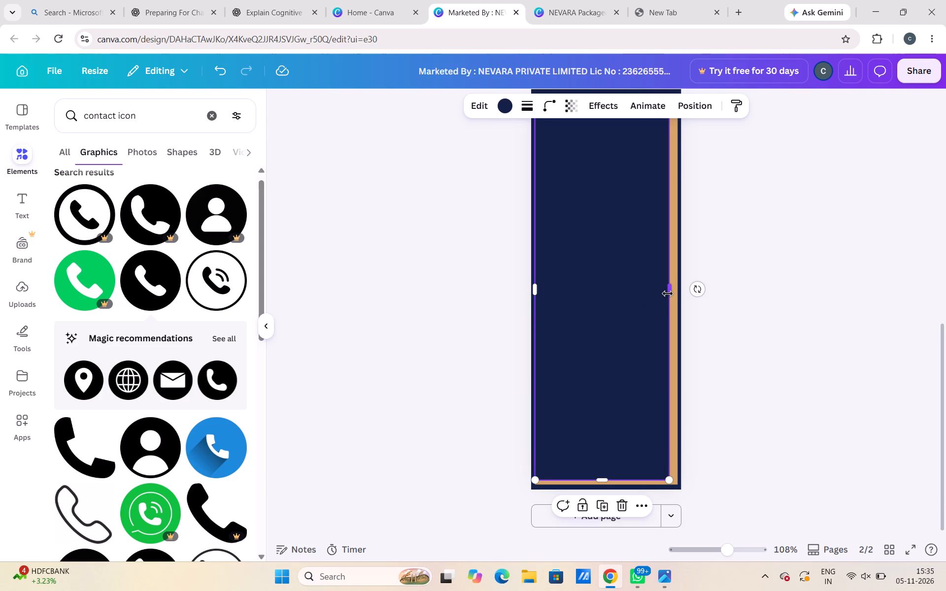
left_click(668, 294)
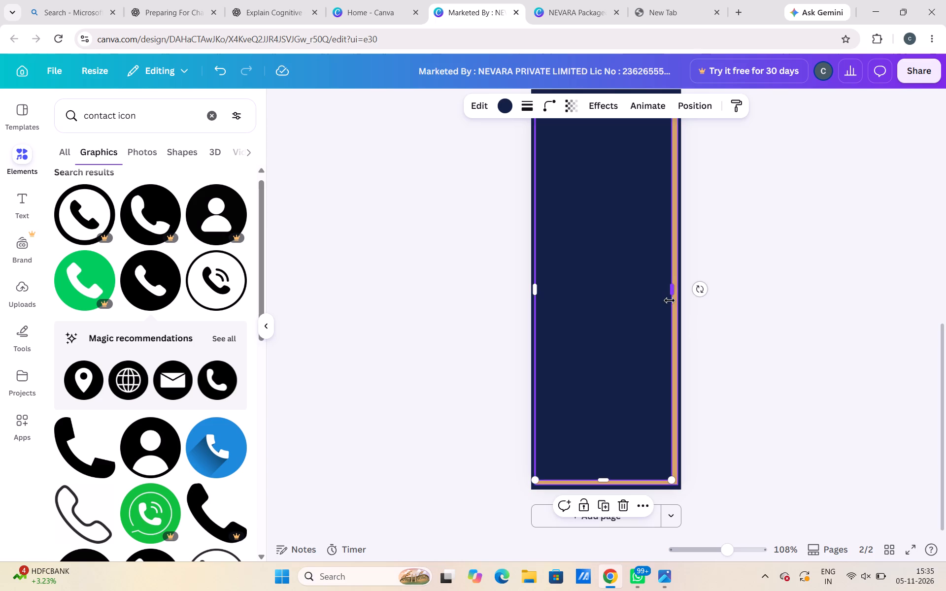
left_click(695, 107)
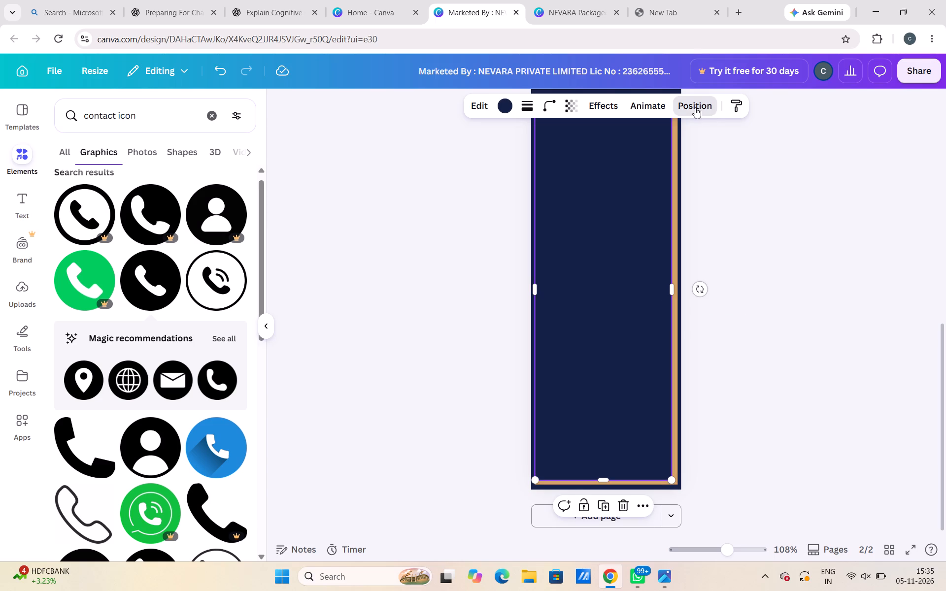
left_click(189, 287)
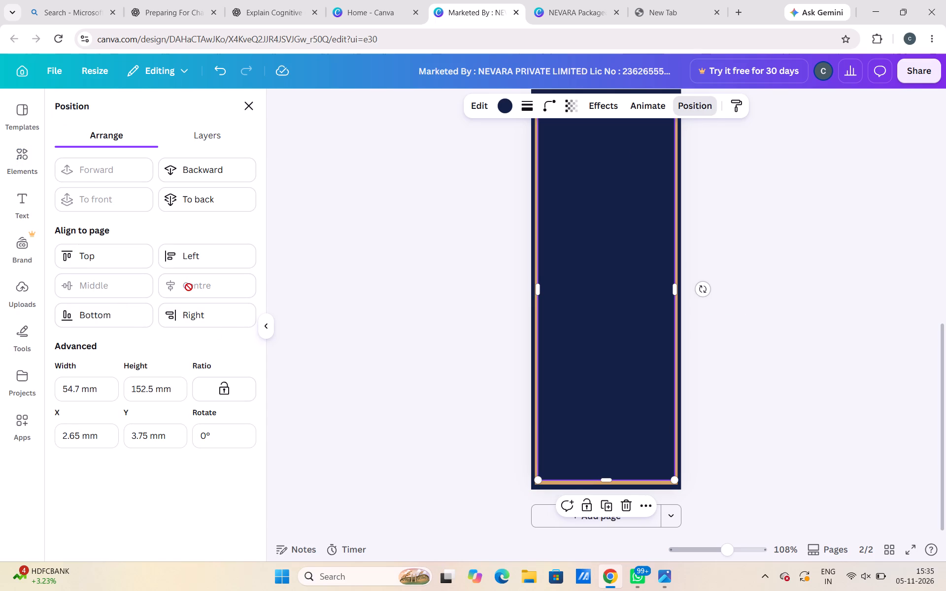
left_click(791, 467)
left_click(791, 467)
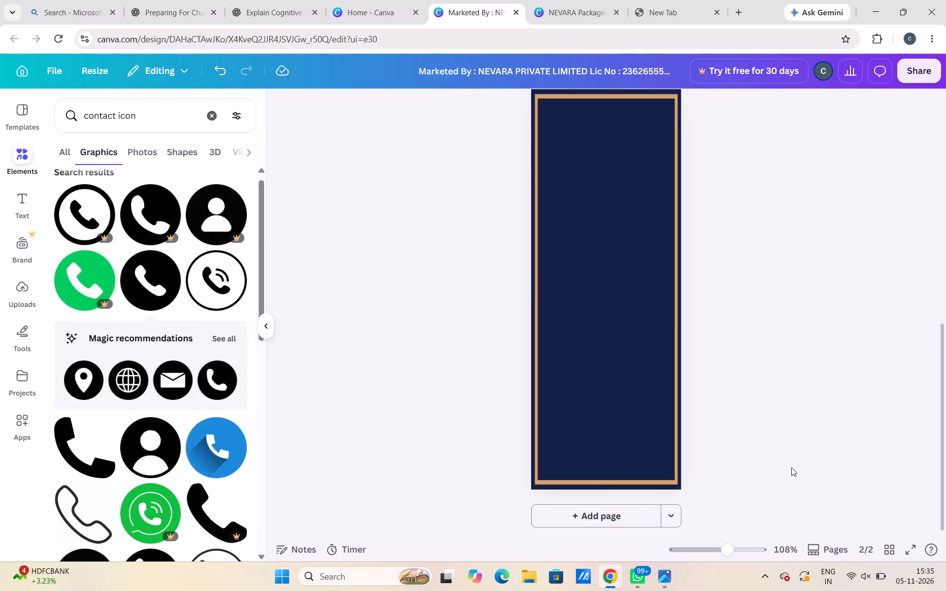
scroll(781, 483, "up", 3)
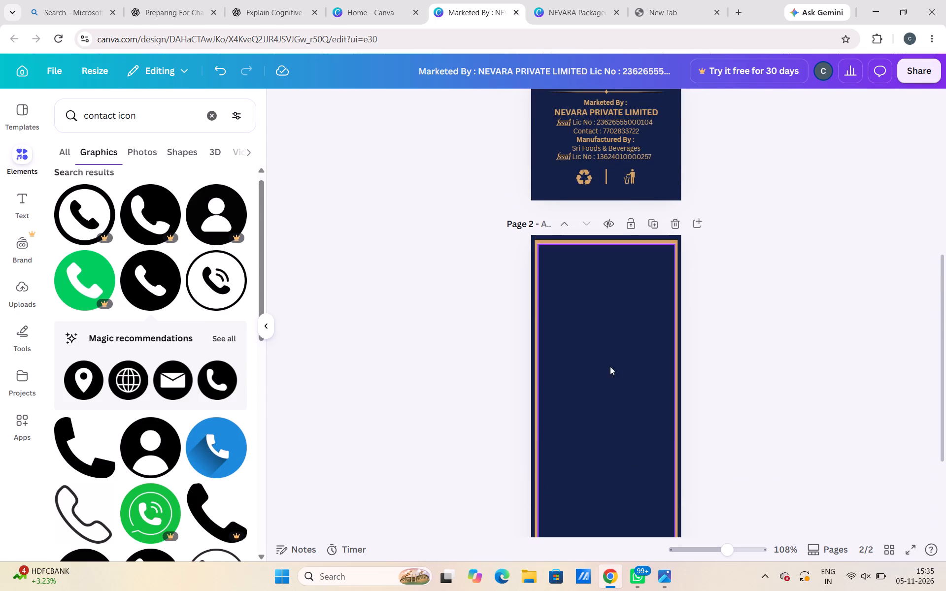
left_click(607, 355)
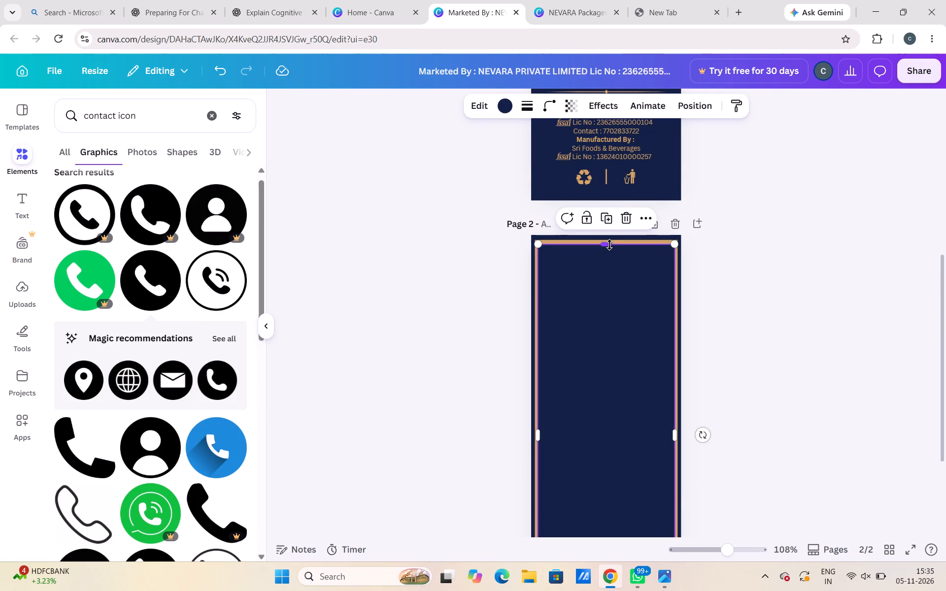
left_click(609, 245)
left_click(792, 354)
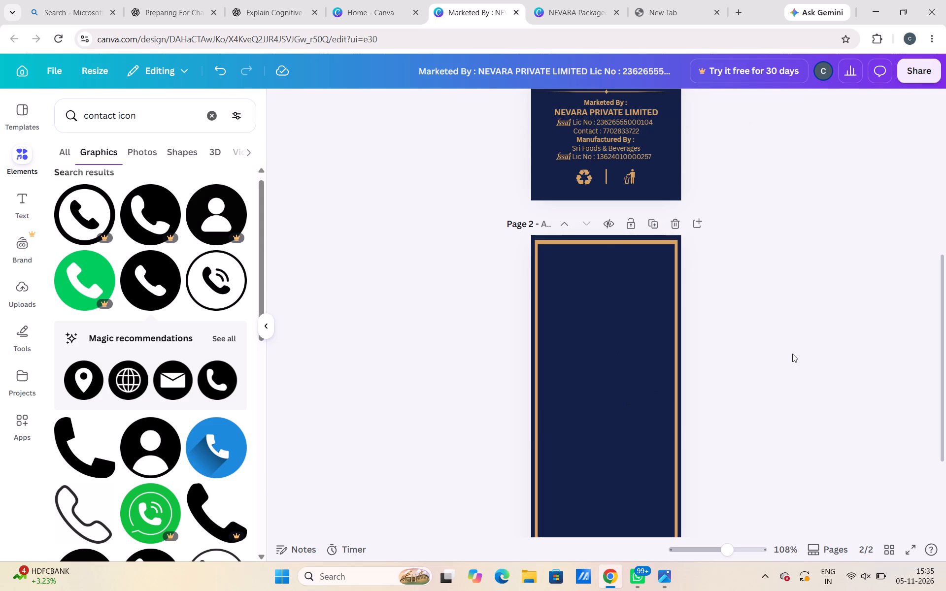
Stretch page 2's inner navy rectangle to about 154 mm high and align it to the page's centre and middle.
scroll(792, 354, "down", 1)
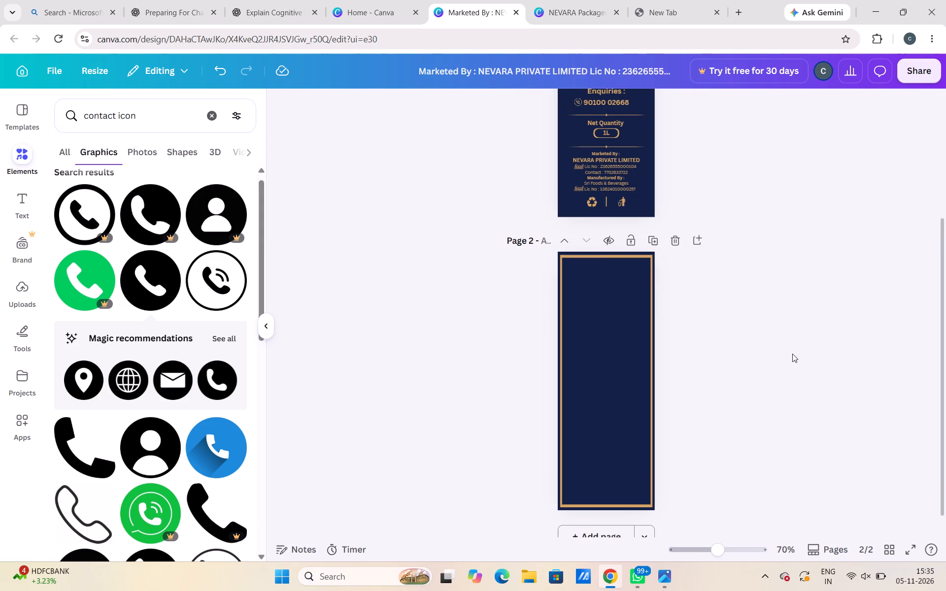
scroll(792, 354, "down", 1)
left_click(626, 371)
left_click_drag(622, 384, 625, 391)
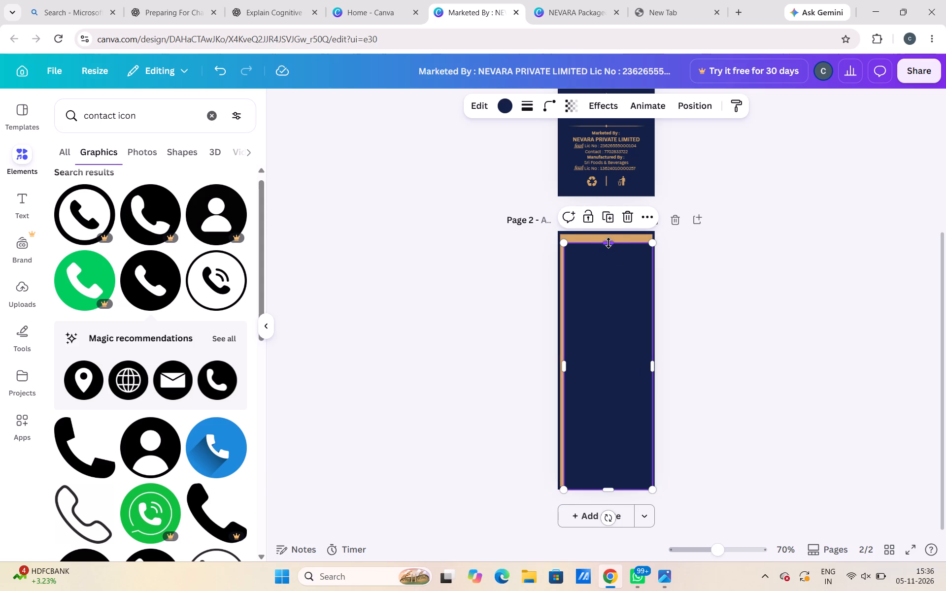
left_click(608, 243)
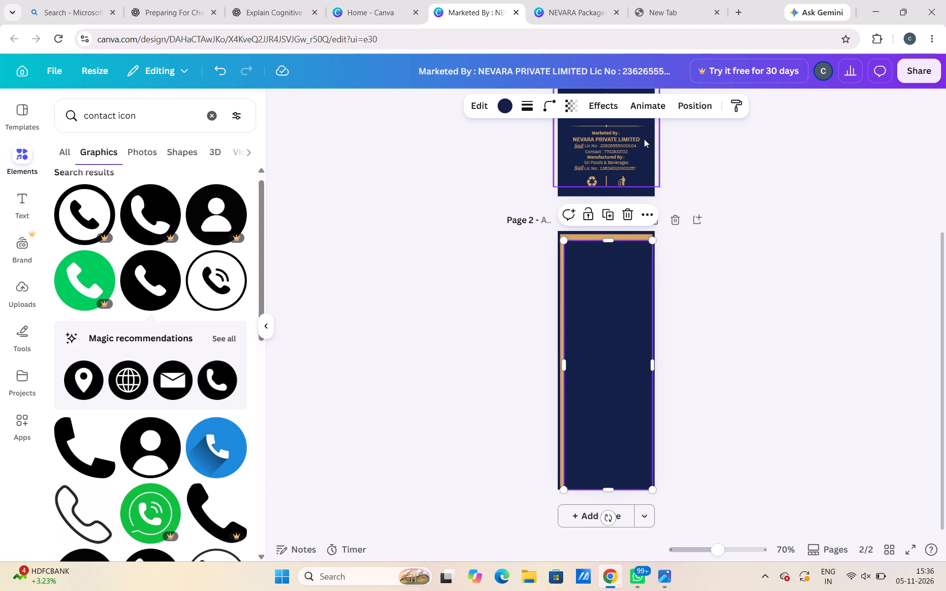
left_click(689, 115)
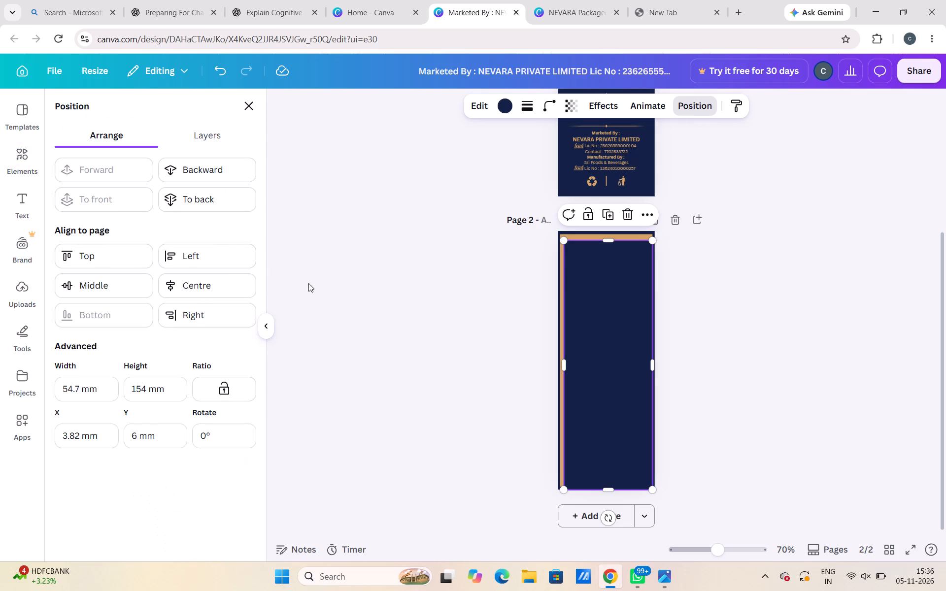
left_click(207, 285)
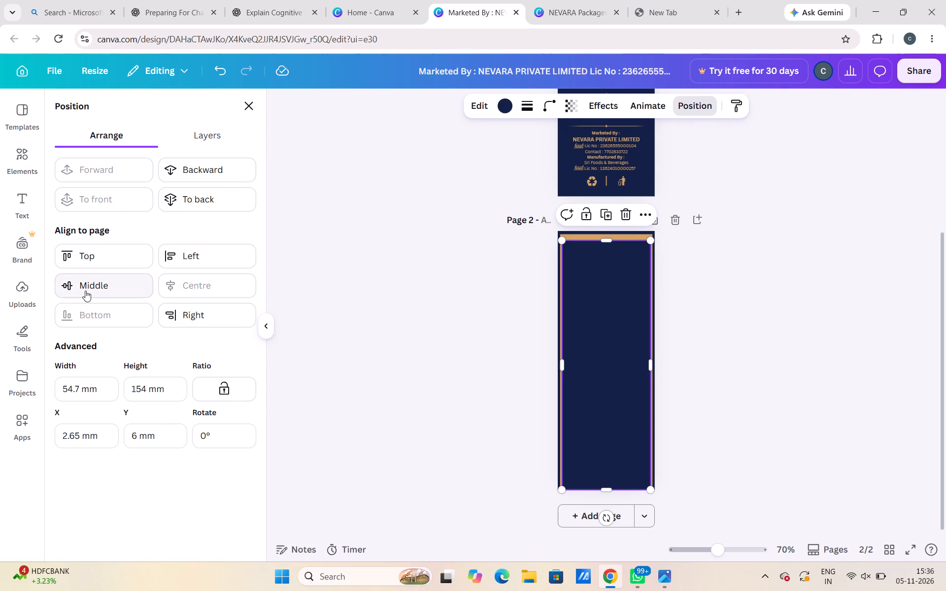
left_click(85, 291)
left_click(694, 474)
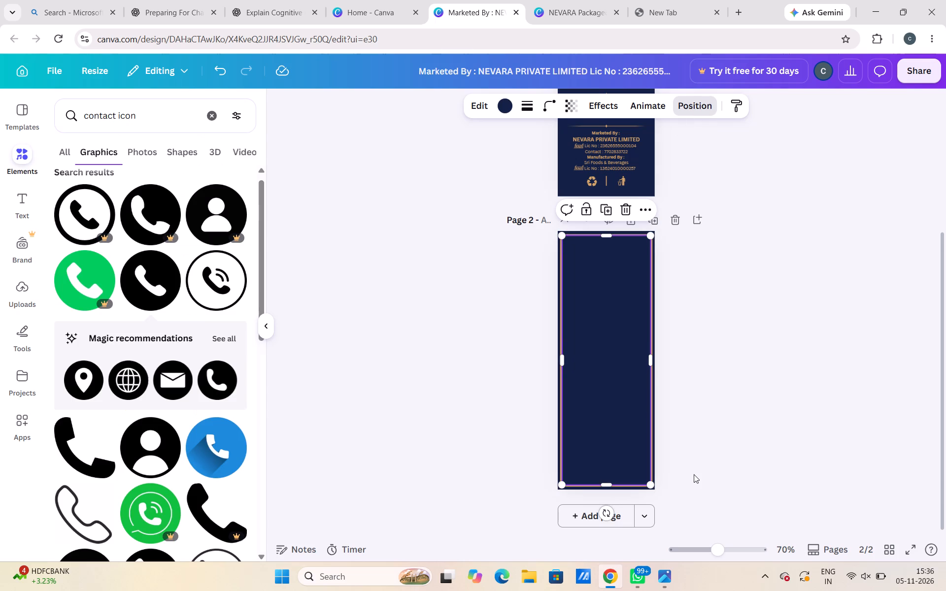
left_click(694, 474)
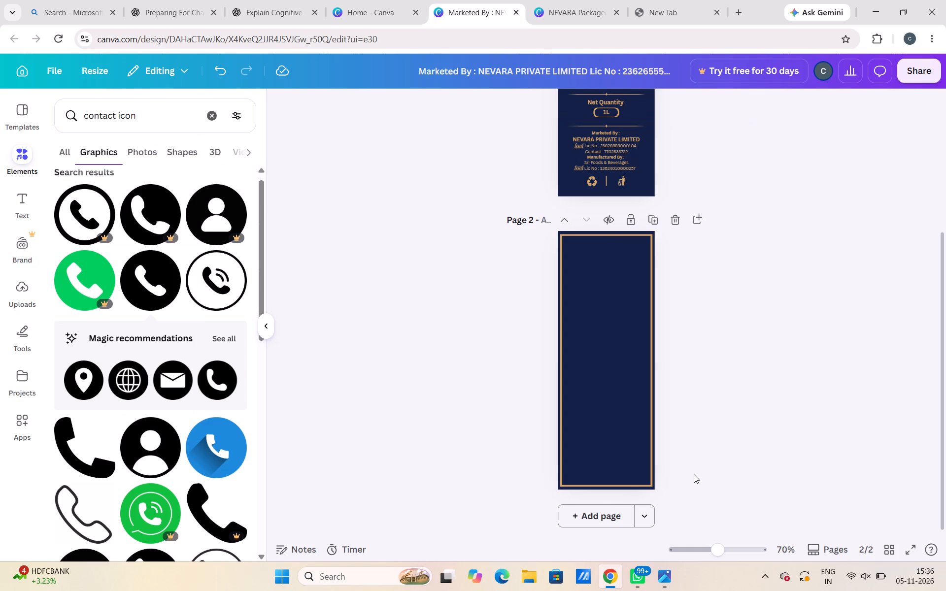
Copy the grouped LEO Event label content from page 1 and paste it onto page 2.
scroll(694, 474, "up", 2)
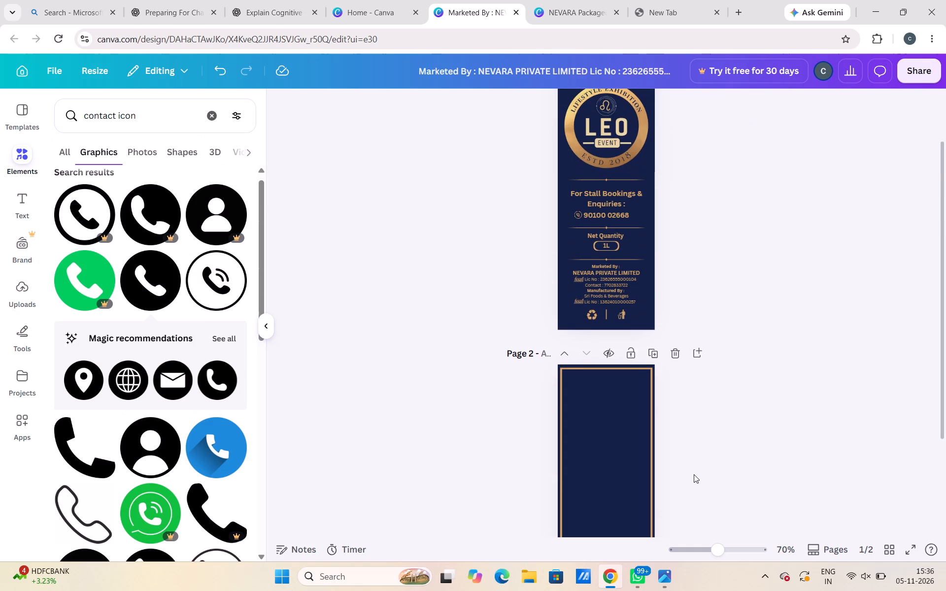
left_click(582, 165)
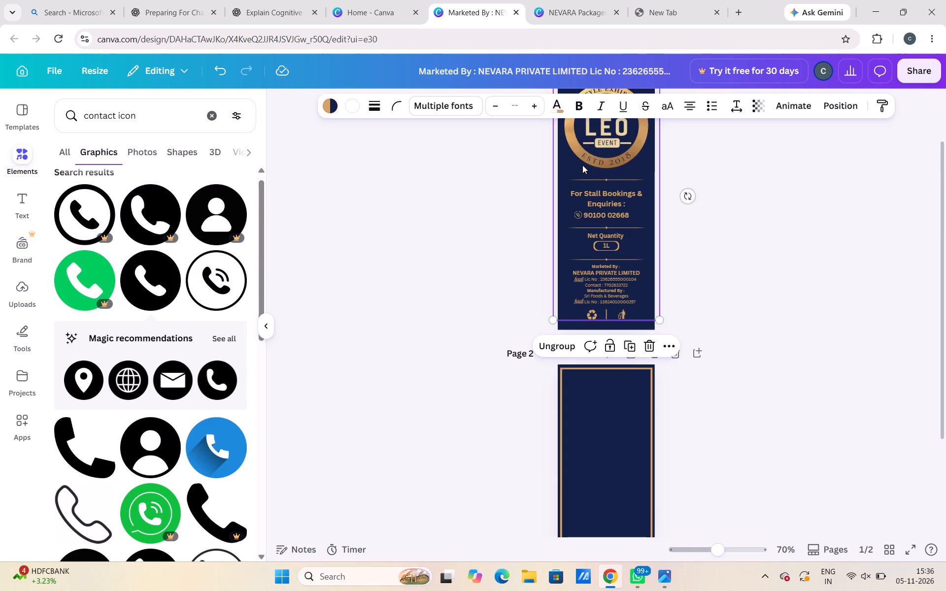
key("ctrl+c")
left_click(579, 452)
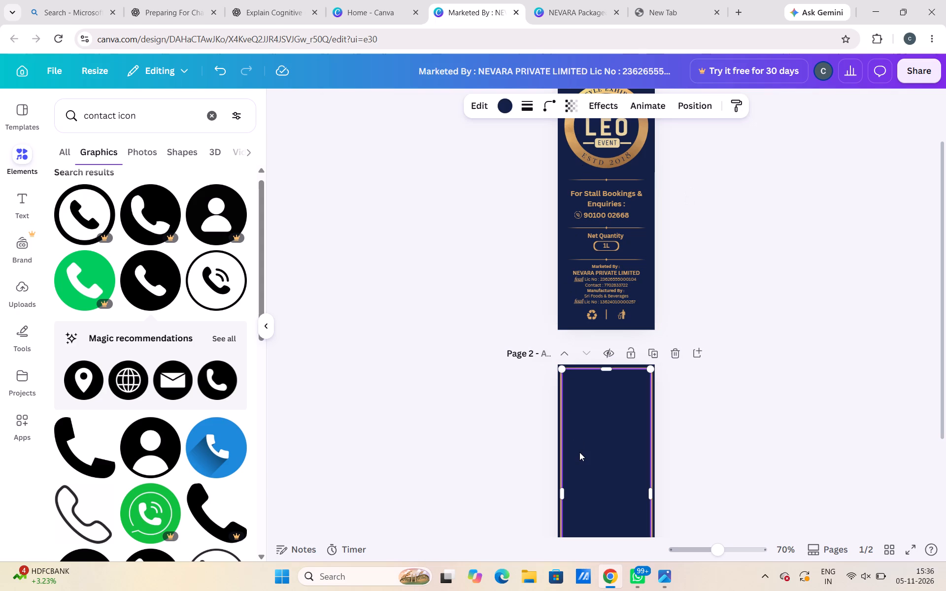
key("ctrl+v")
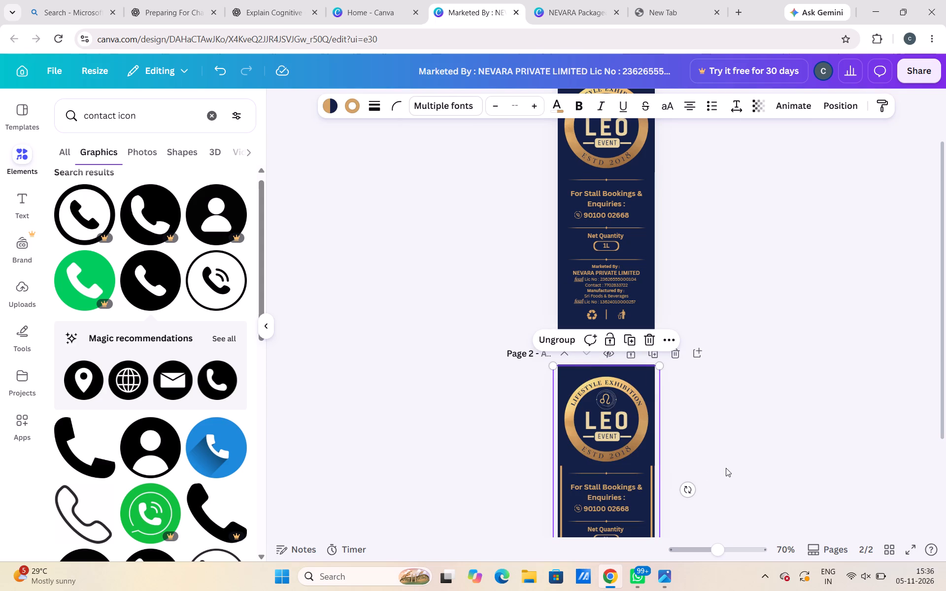
left_click(739, 448)
scroll(739, 448, "down", 2)
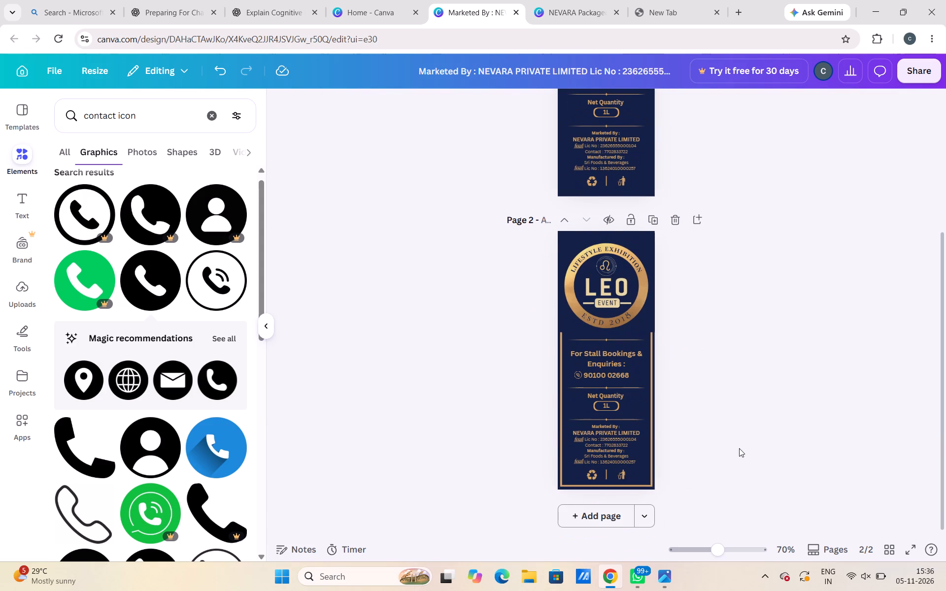
Ungroup the pasted label content on page 2.
scroll(739, 448, "up", 1)
left_click(590, 374)
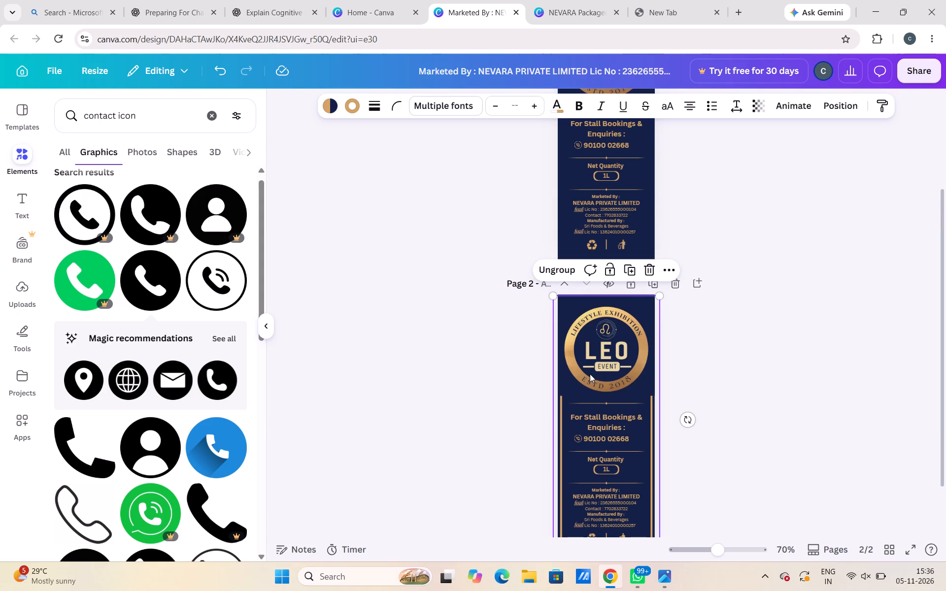
left_click(590, 374)
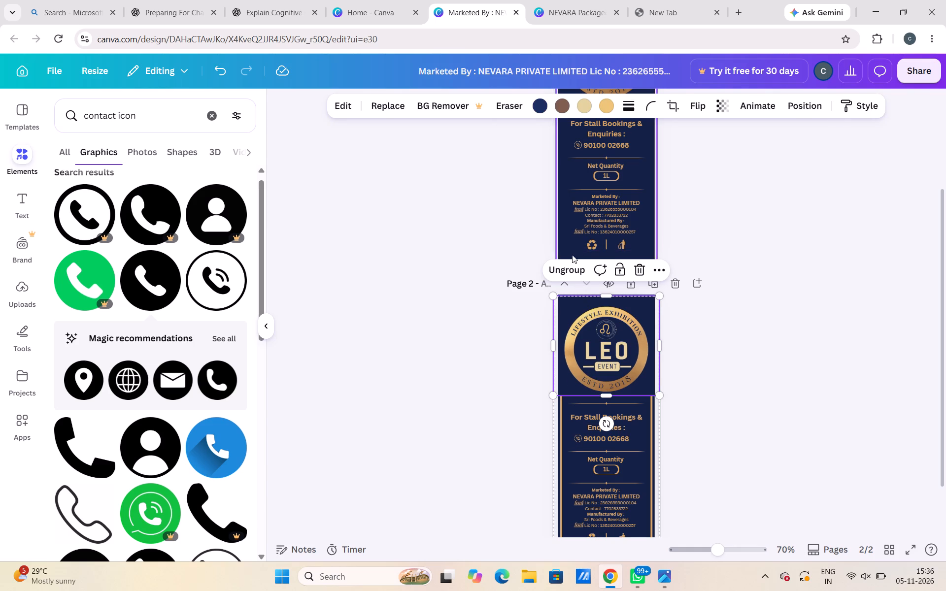
left_click(573, 264)
left_click(767, 394)
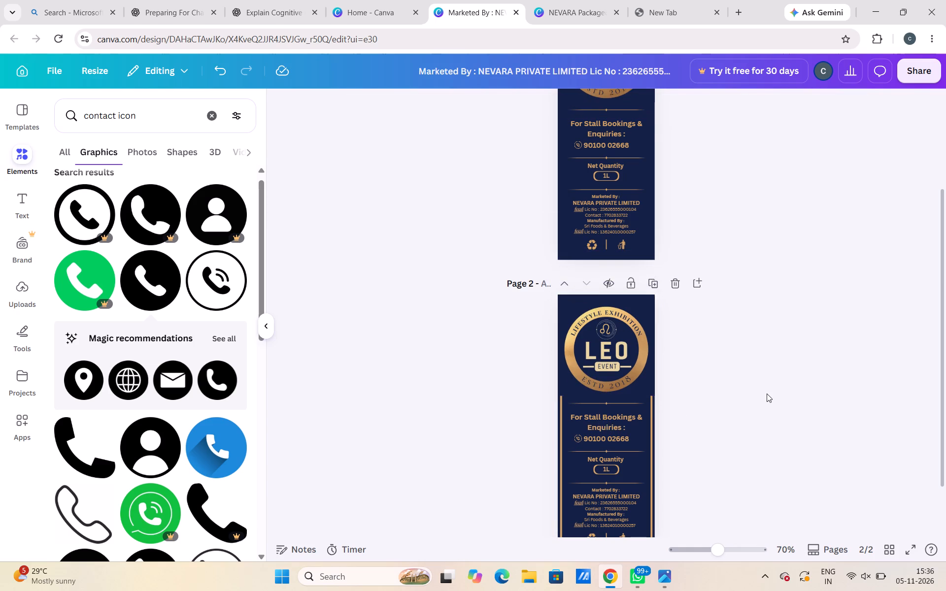
Shrink the LEO Event logo image on page 2 to about 54 x 50.7 mm to fit within the gold frame.
scroll(674, 383, "up", 2)
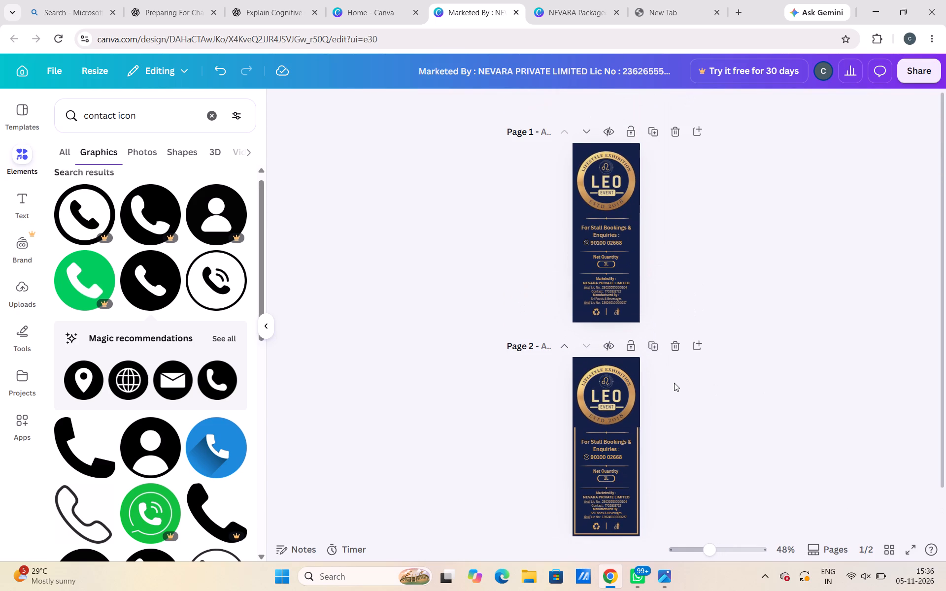
scroll(674, 383, "down", 1)
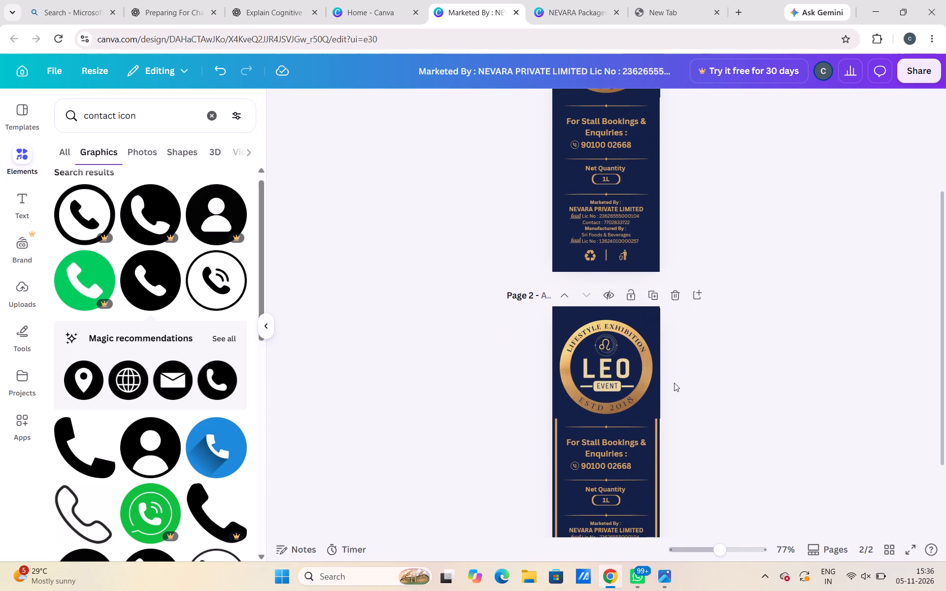
left_click(645, 376)
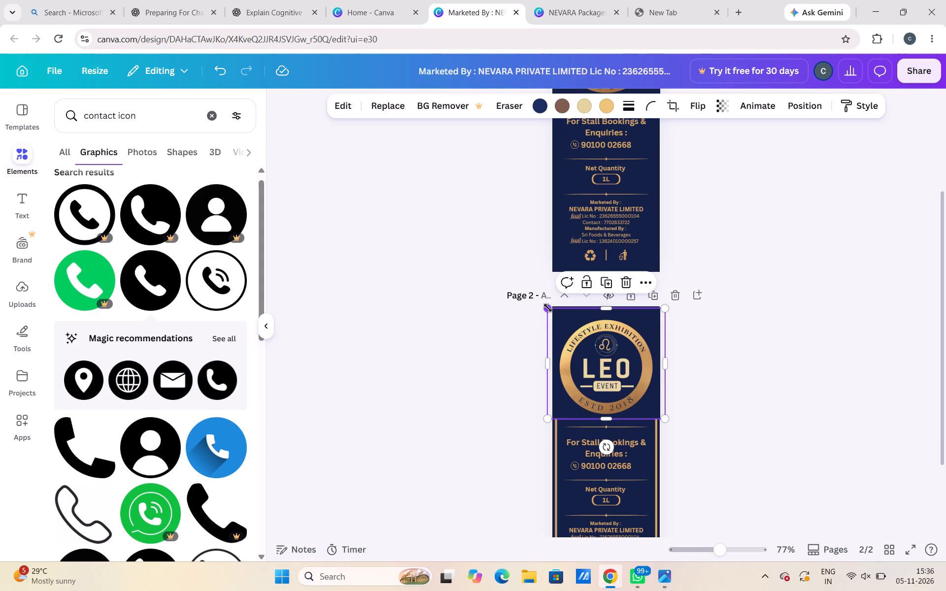
left_click_drag(548, 308, 559, 320)
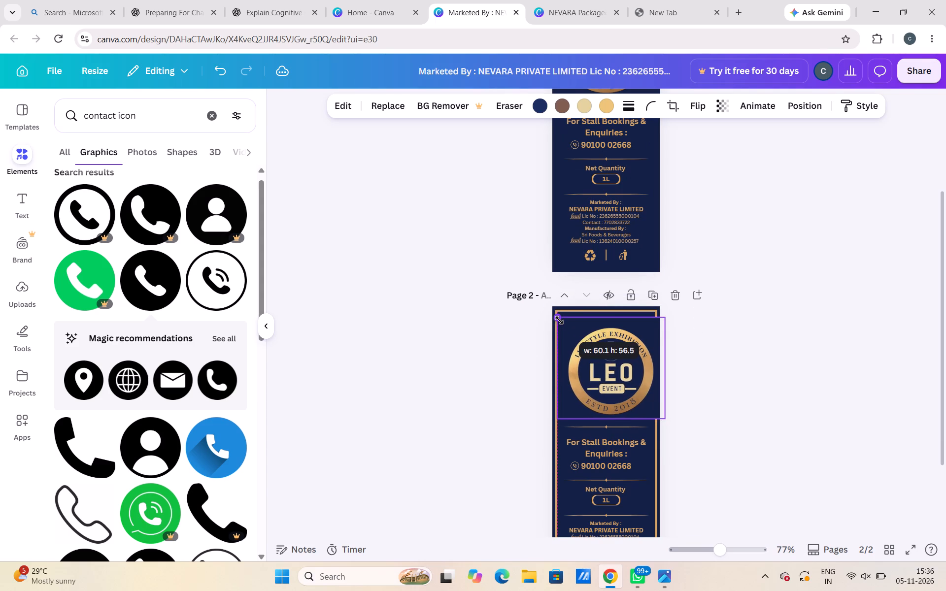
left_click_drag(559, 320, 563, 324)
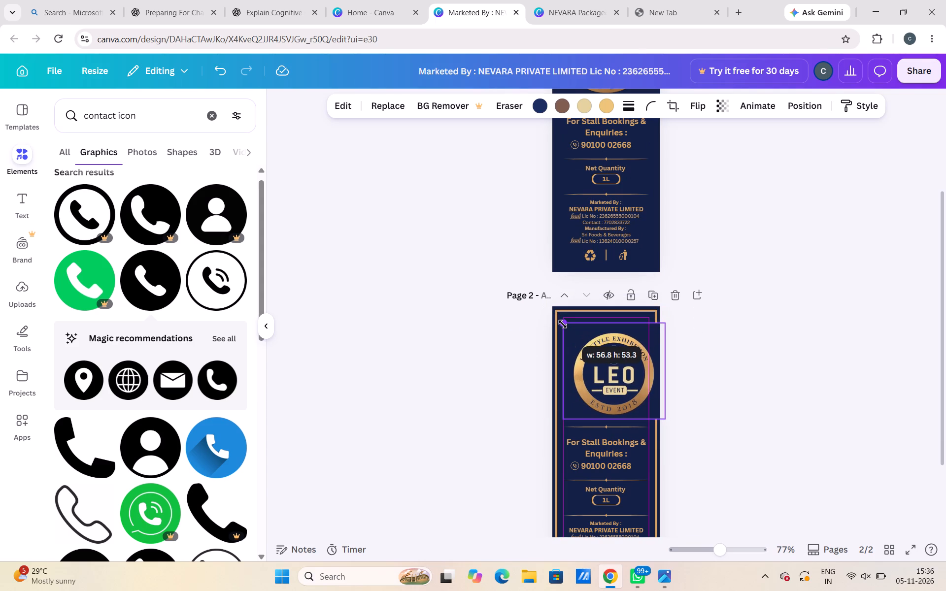
left_click_drag(563, 324, 557, 321)
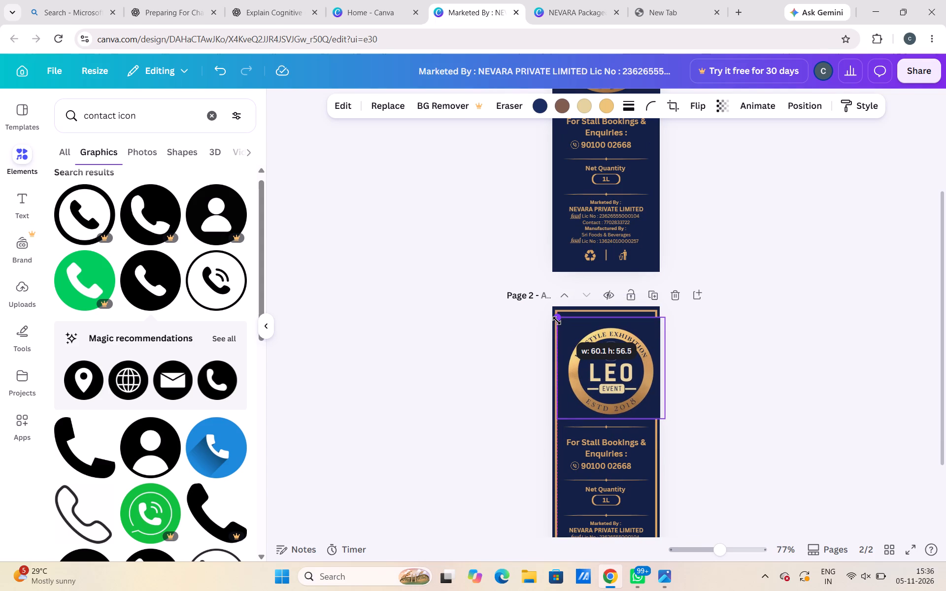
left_click_drag(557, 321, 560, 323)
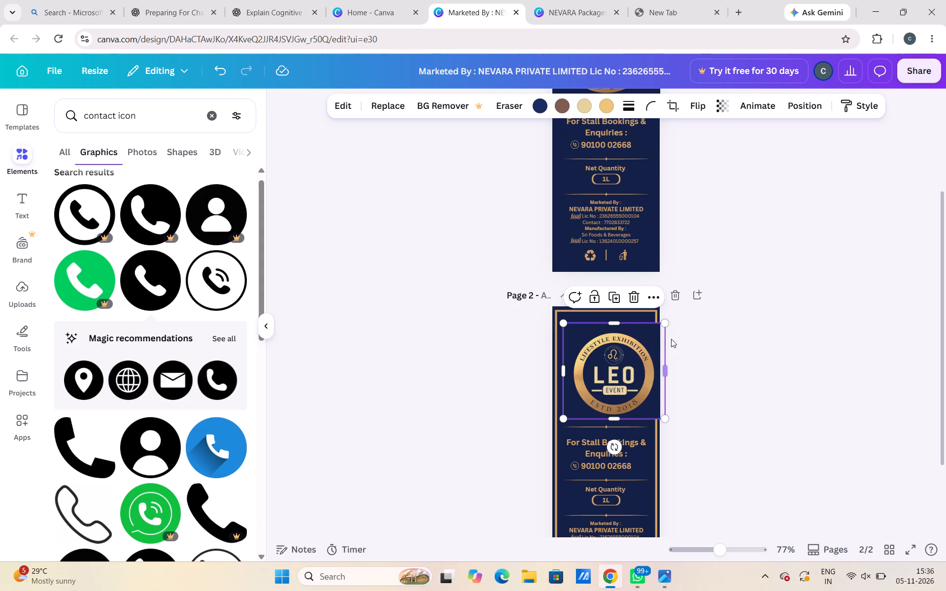
left_click_drag(668, 326, 664, 327)
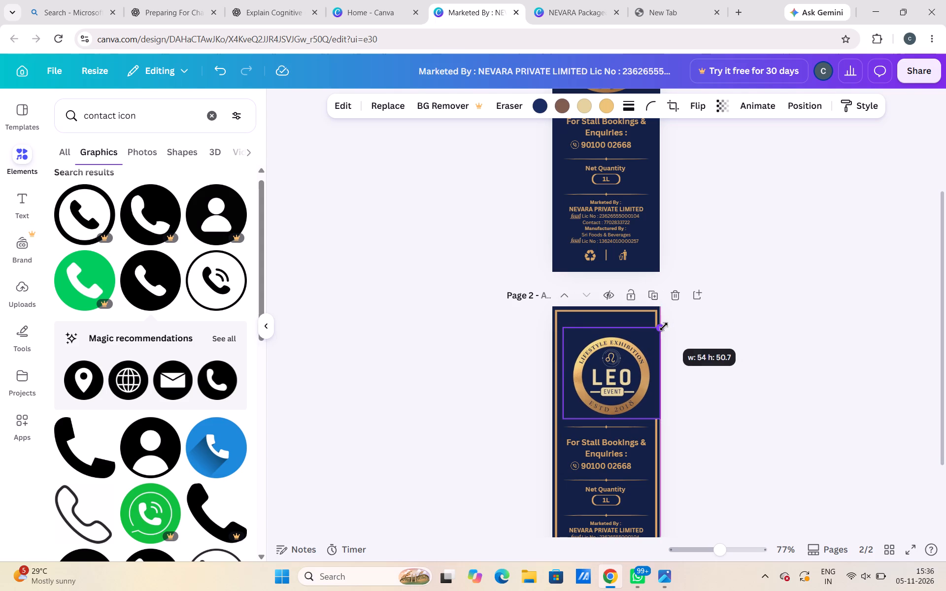
left_click_drag(664, 327, 665, 325)
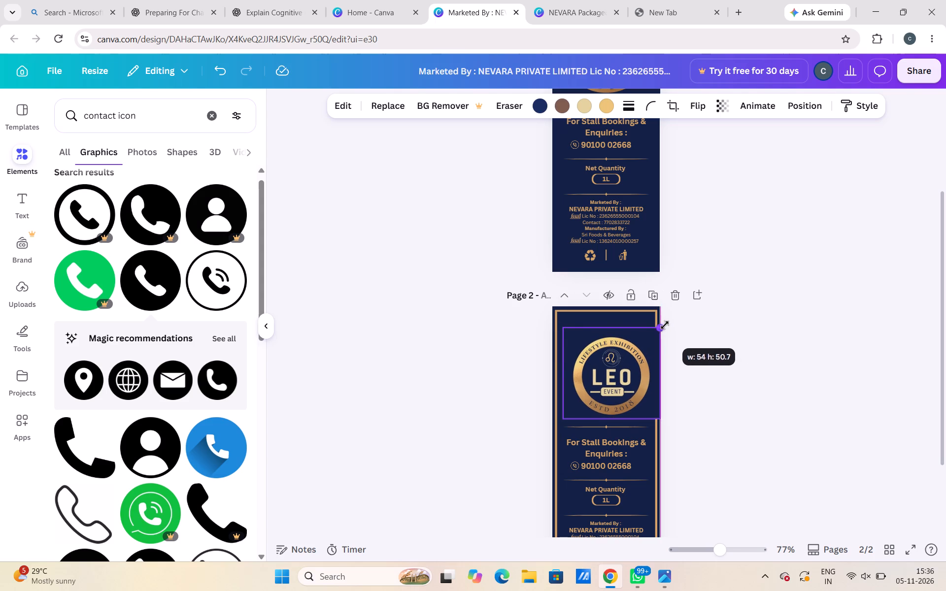
left_click_drag(665, 325, 659, 324)
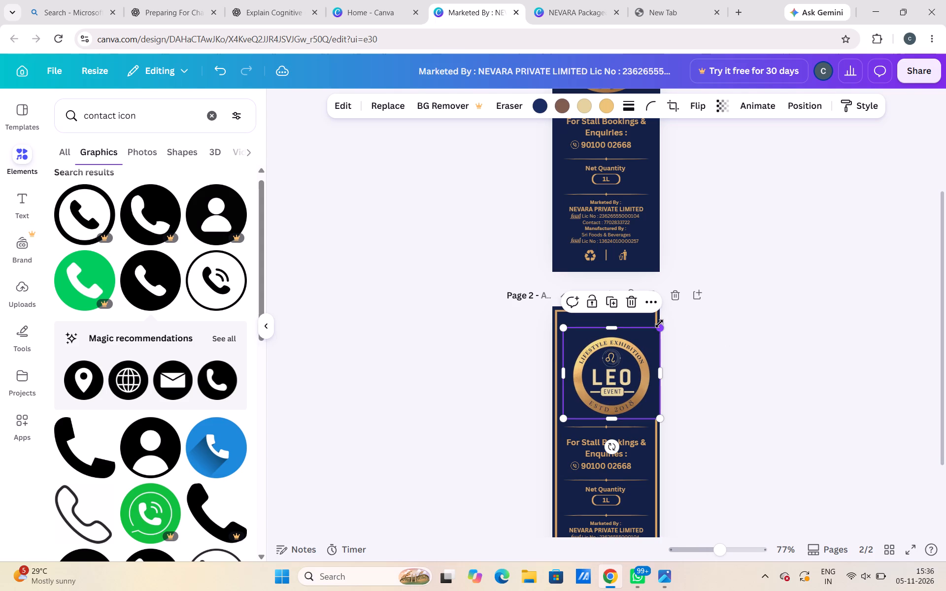
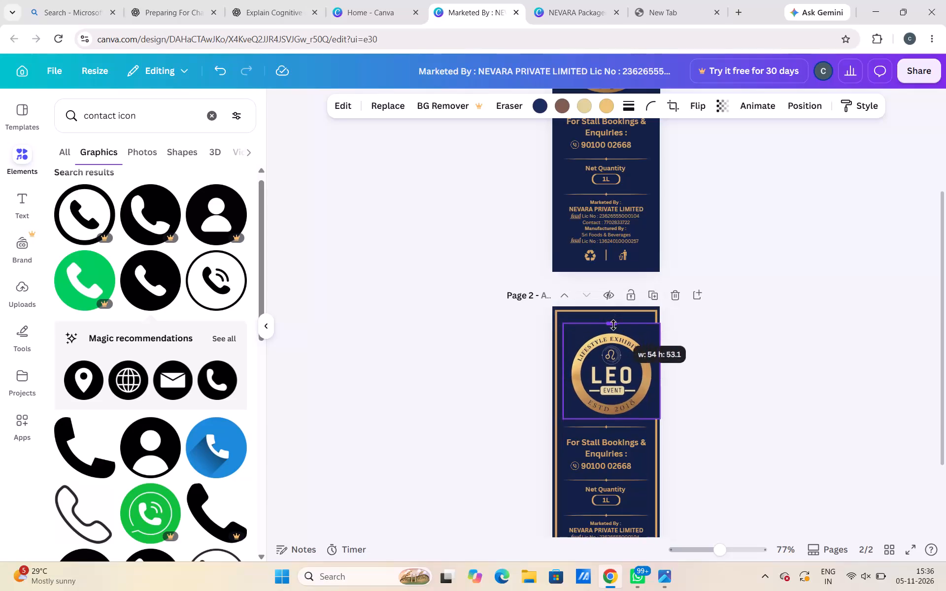
Crop both sides of page 2's LEO Event logo image to about 47.9 mm wide and centre it horizontally on the page.
right_click_drag(658, 368, 655, 369)
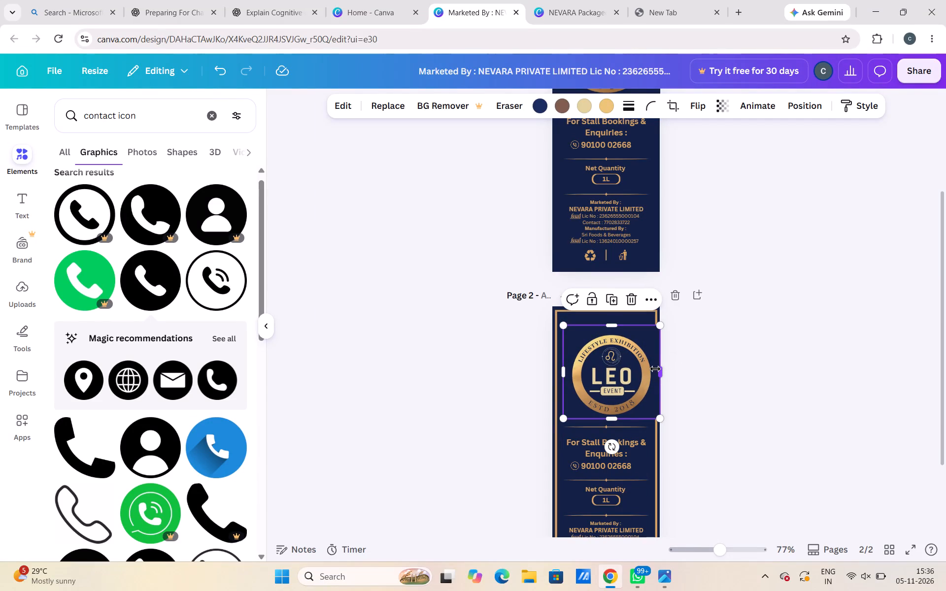
right_click_drag(655, 369, 652, 371)
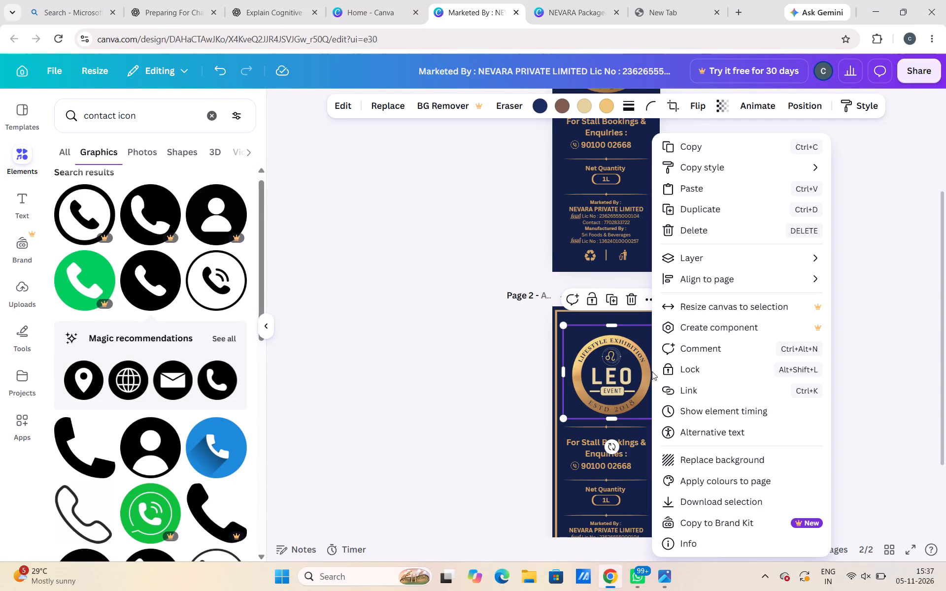
left_click(473, 404)
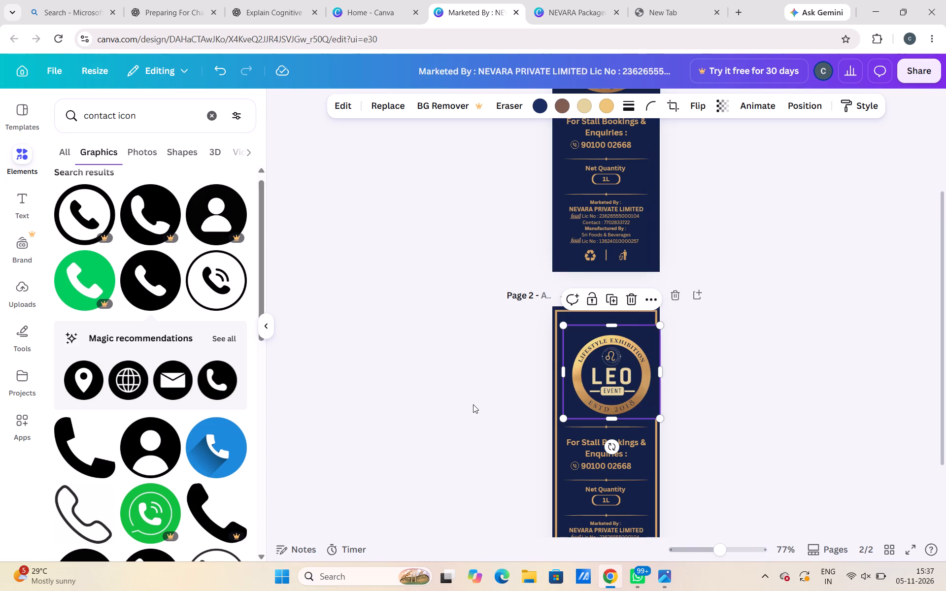
left_click_drag(565, 379, 568, 379)
left_click_drag(568, 379, 571, 379)
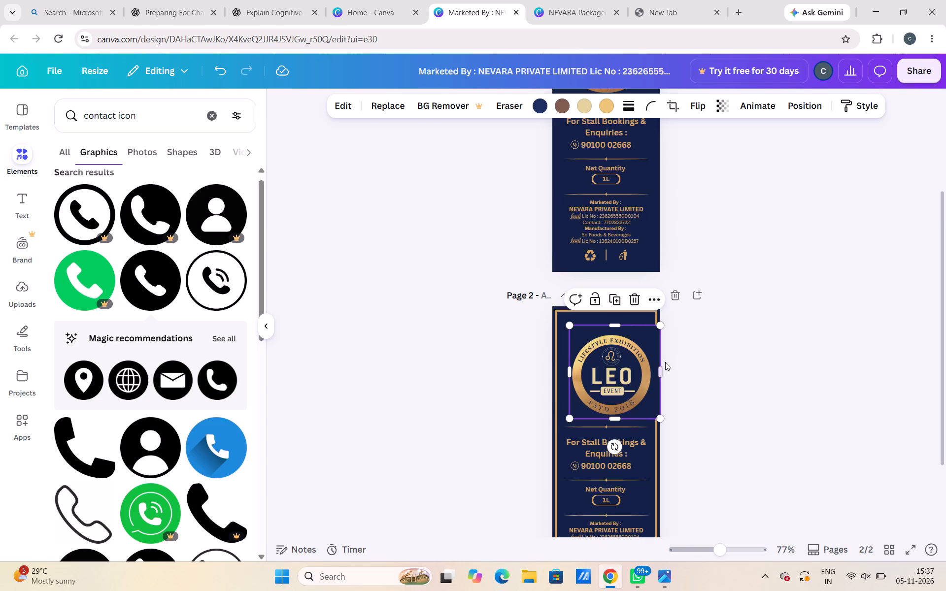
left_click_drag(665, 367, 659, 368)
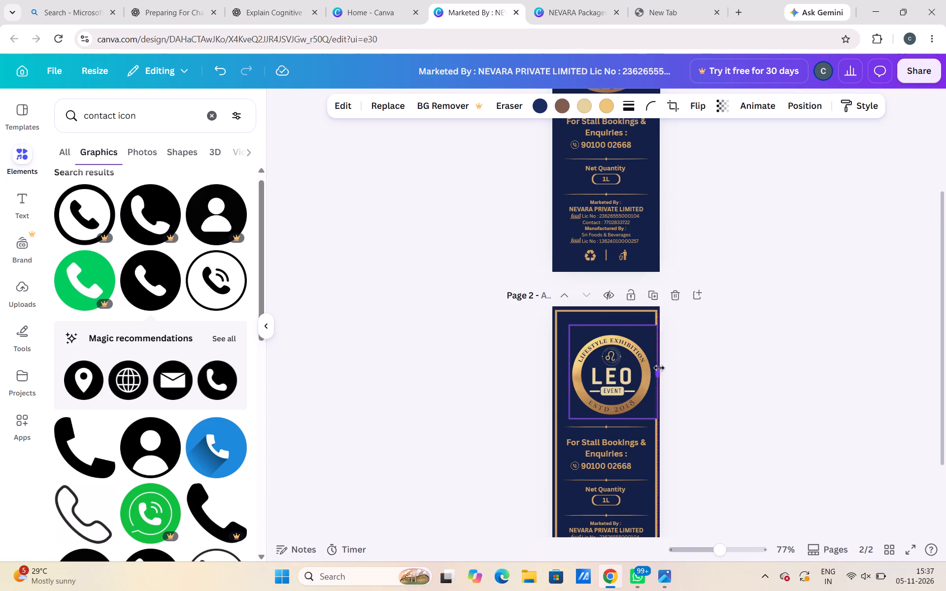
left_click_drag(659, 368, 659, 371)
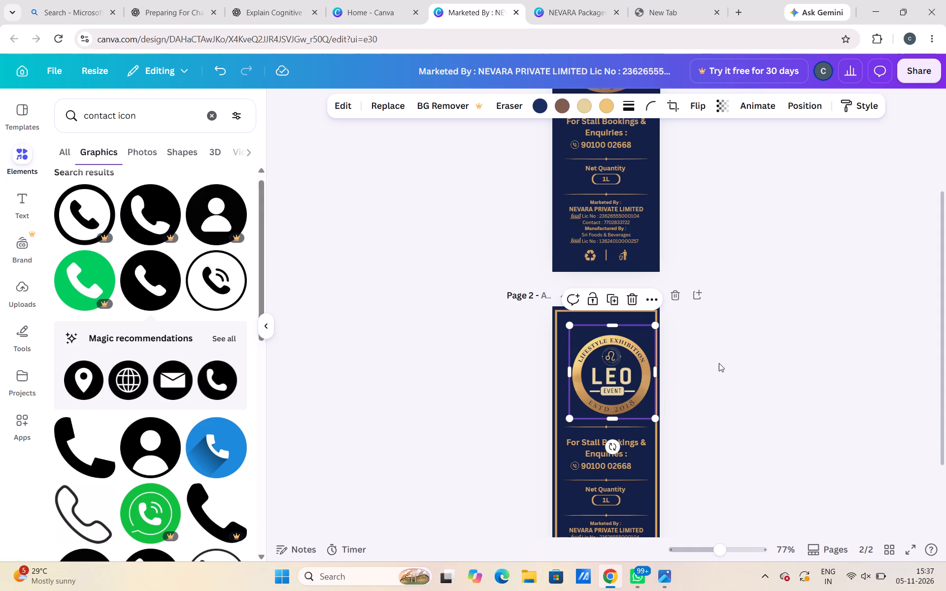
left_click(801, 107)
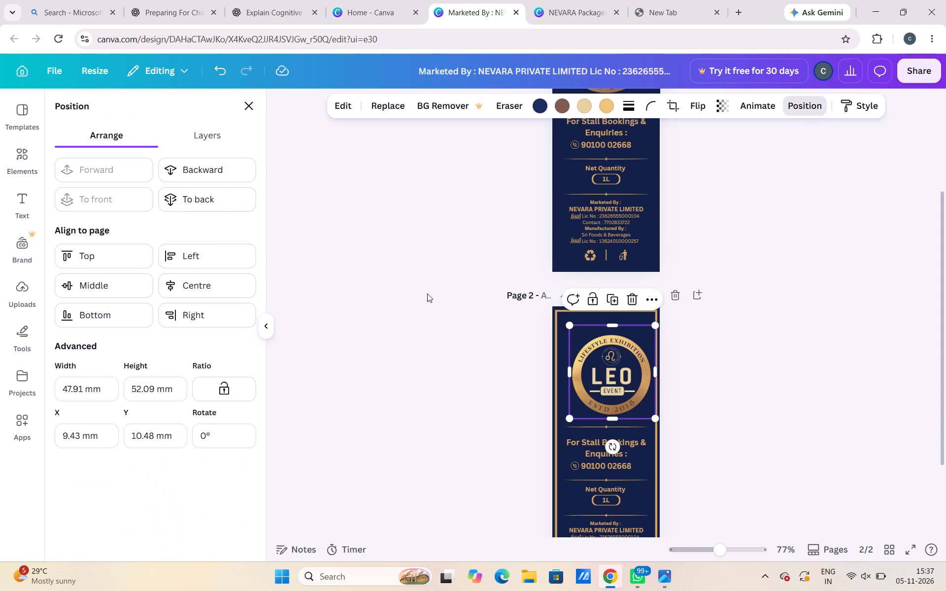
left_click(227, 285)
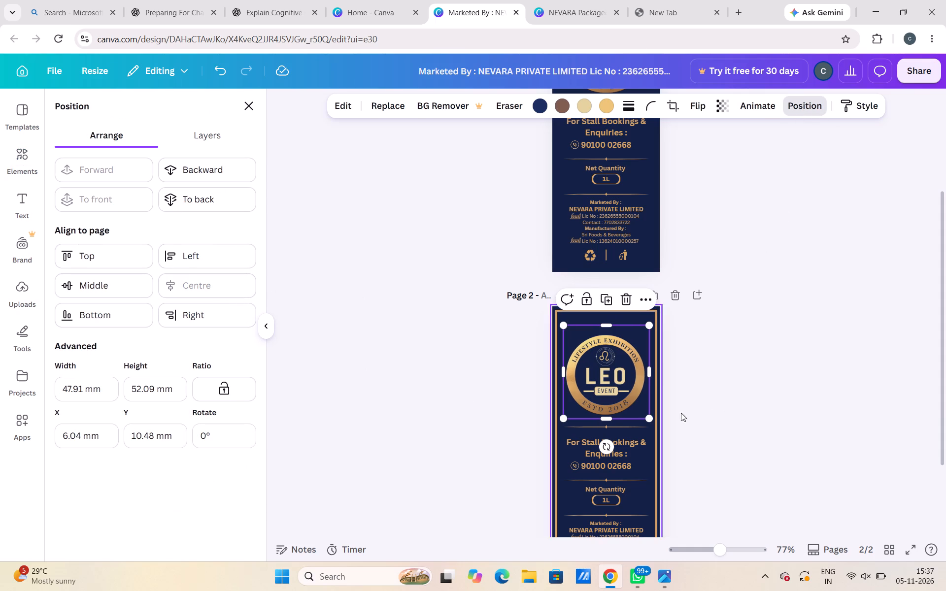
left_click(838, 408)
left_click(838, 408)
Trim the empty top edge of page 2's logo image and enlarge it to about 53 x 53.3 mm inside the gold frame.
scroll(838, 408, "down", 1)
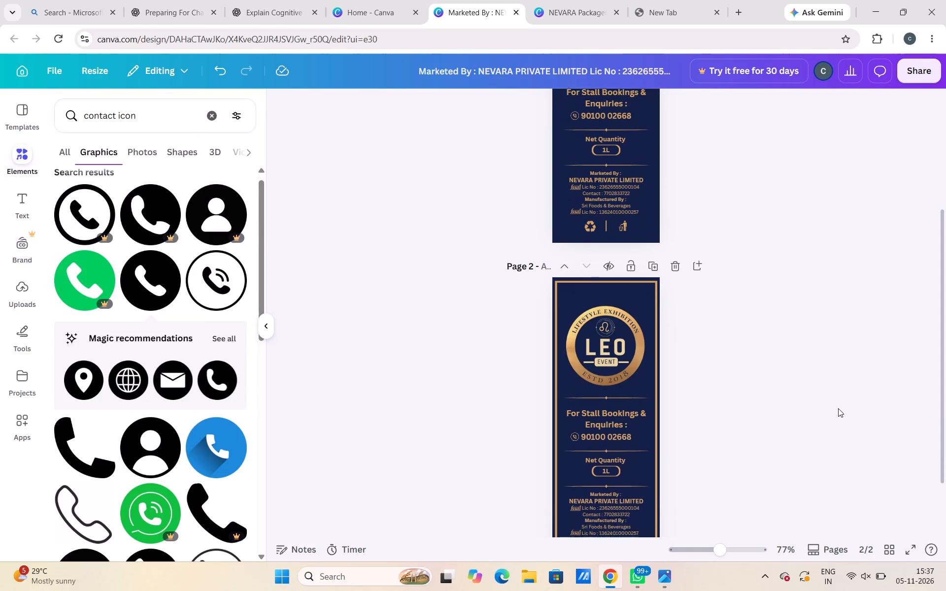
scroll(838, 408, "down", 1)
left_click(634, 342)
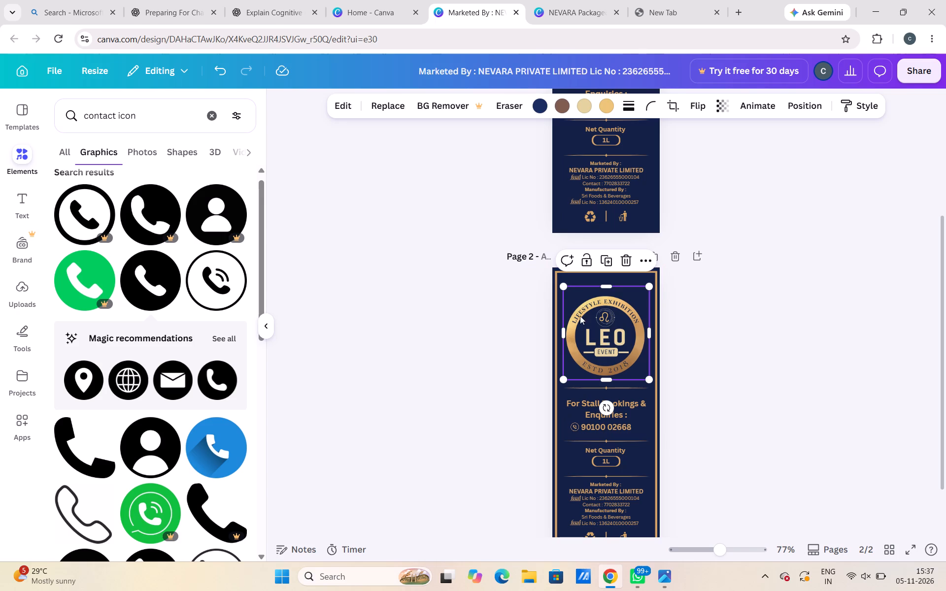
left_click_drag(567, 287, 562, 285)
left_click_drag(605, 279, 606, 286)
left_click(599, 379)
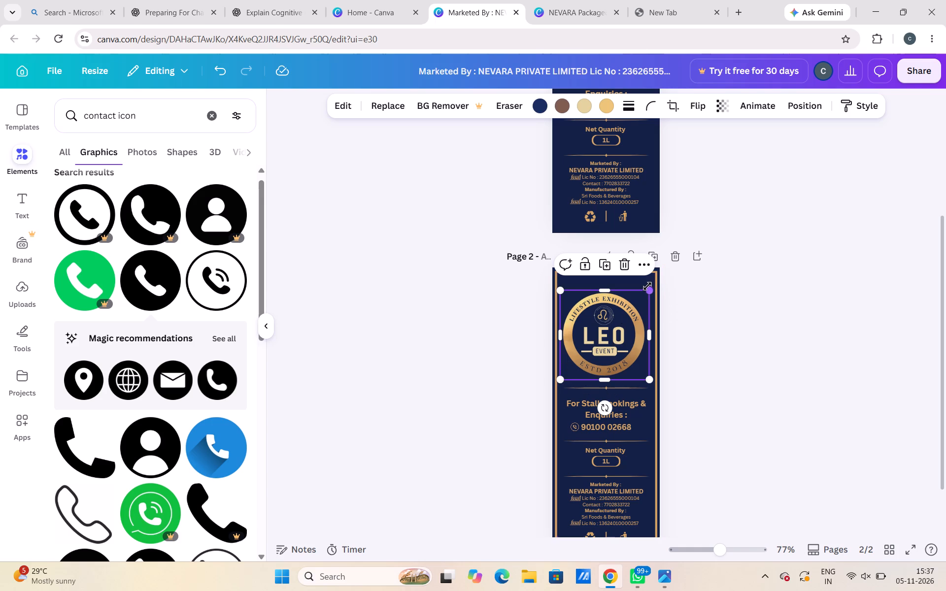
left_click_drag(647, 287, 648, 281)
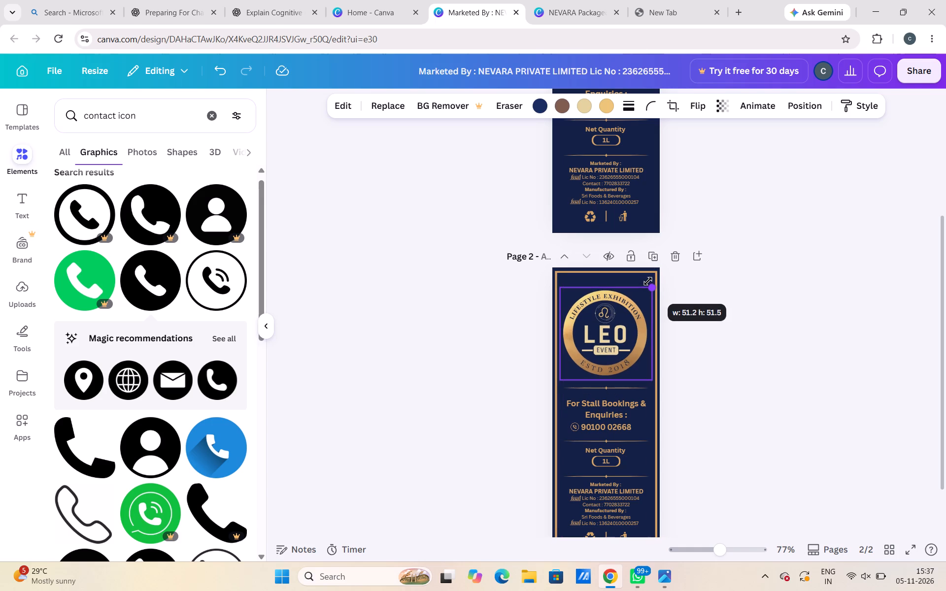
left_click_drag(648, 281, 650, 279)
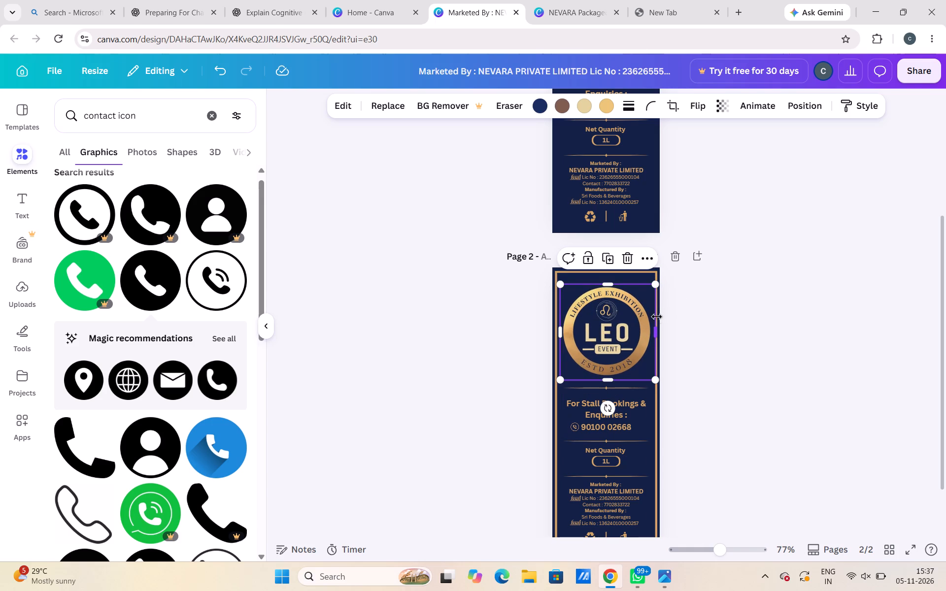
left_click(656, 328)
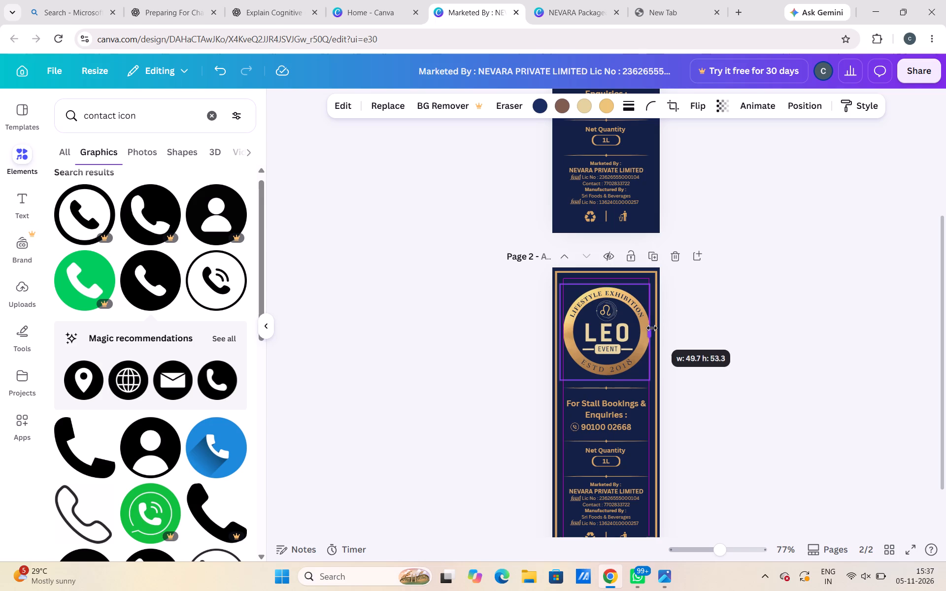
Align the enlarged LEO Event logo to the horizontal centre of page 2.
left_click(782, 249)
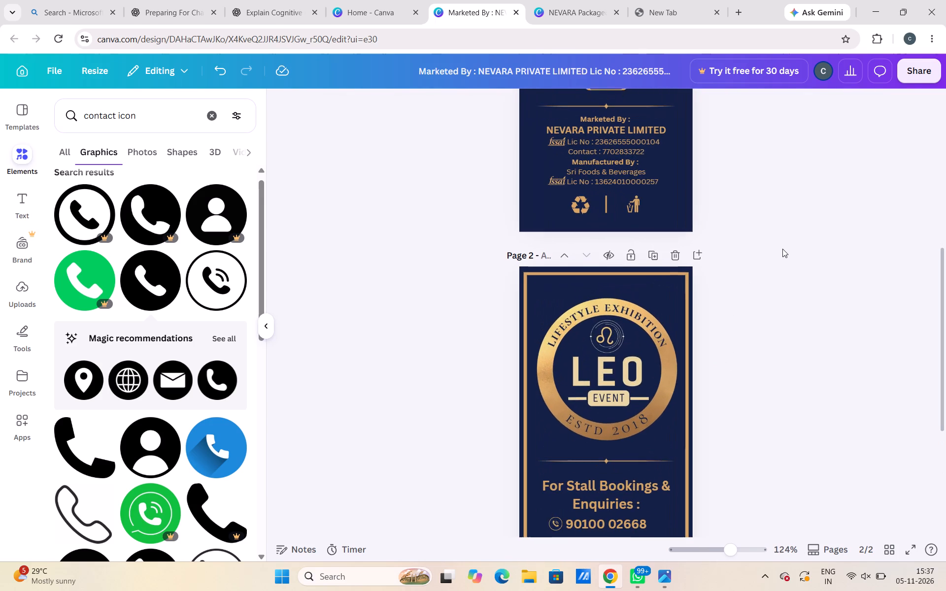
left_click(607, 334)
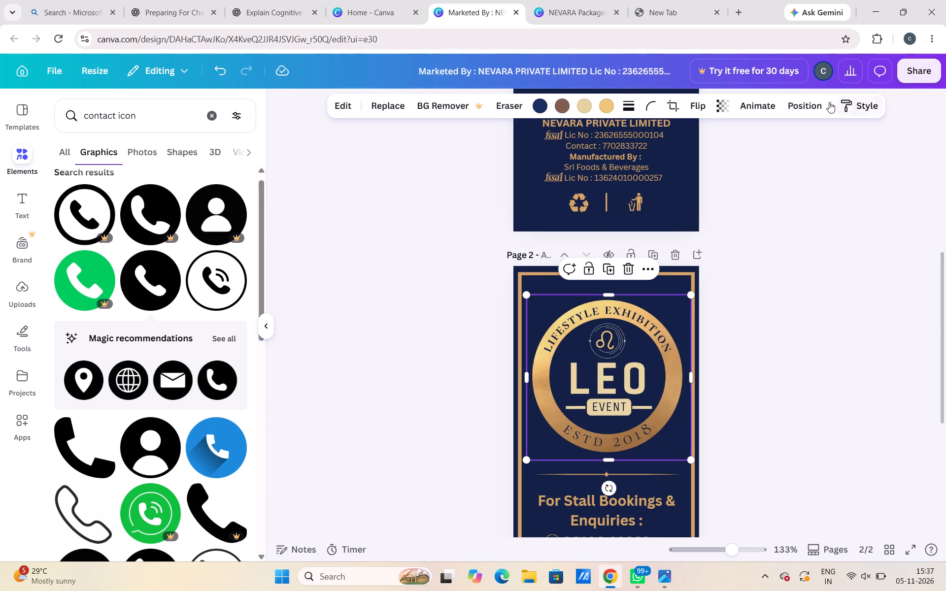
left_click(789, 106)
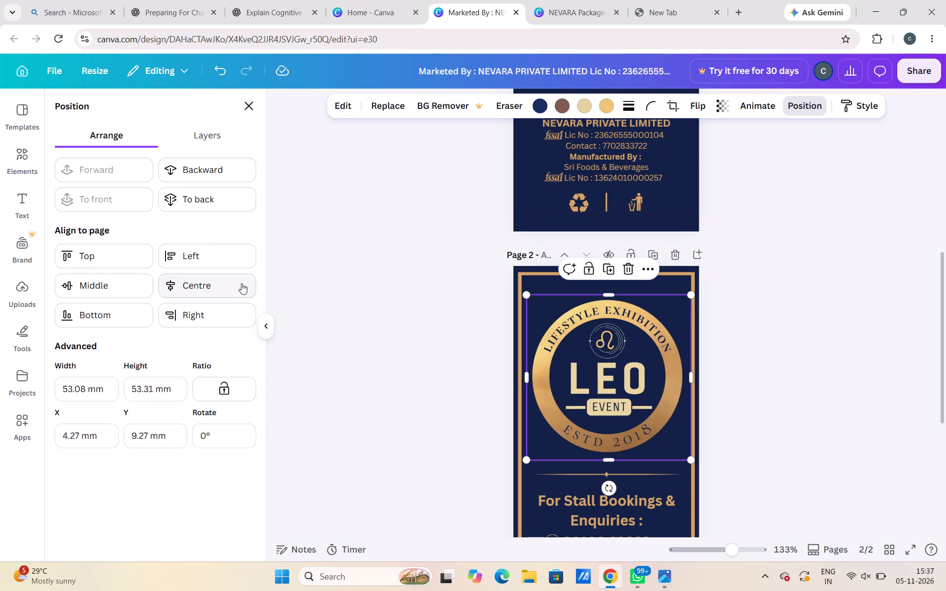
left_click(241, 283)
left_click(797, 370)
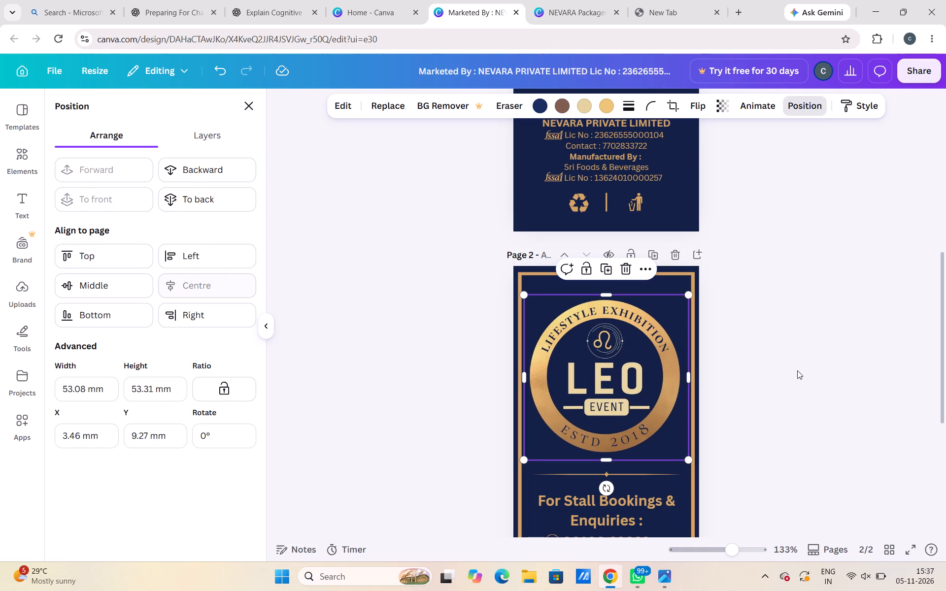
left_click(797, 370)
Compare the page 1 and page 2 labels, checking page 2's logo, text and icons against the gold frame.
scroll(797, 370, "down", 1)
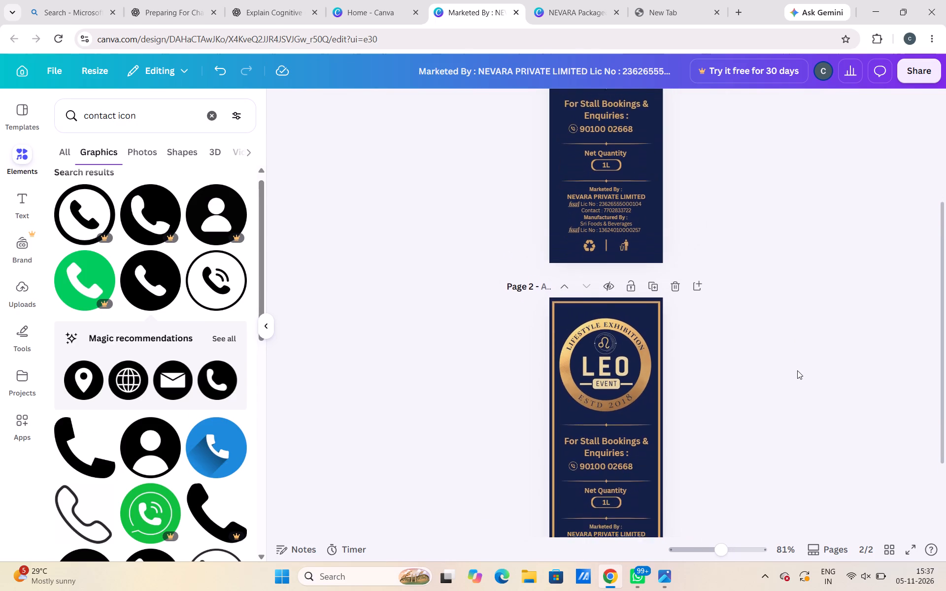
scroll(797, 370, "down", 2)
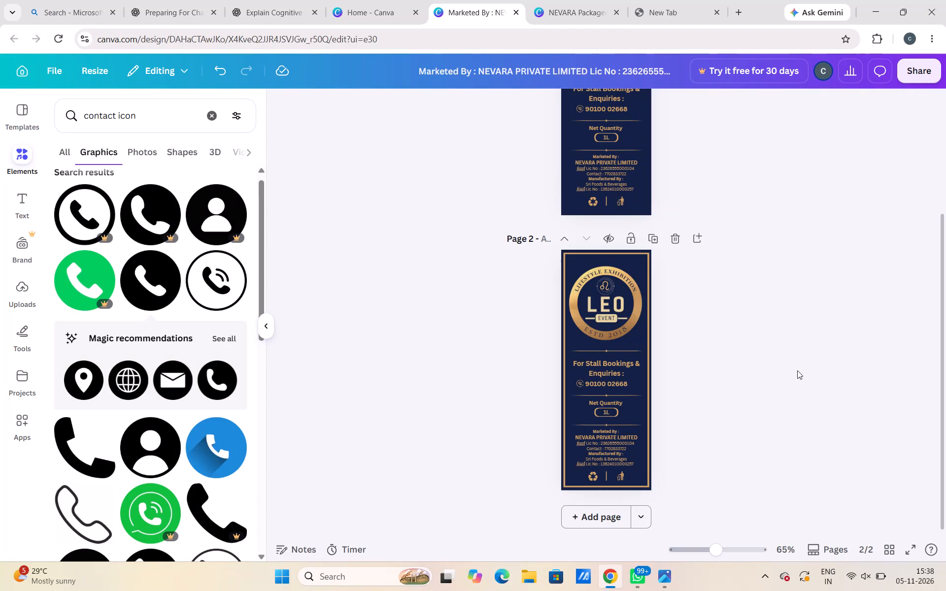
scroll(797, 370, "up", 5)
scroll(797, 370, "down", 2)
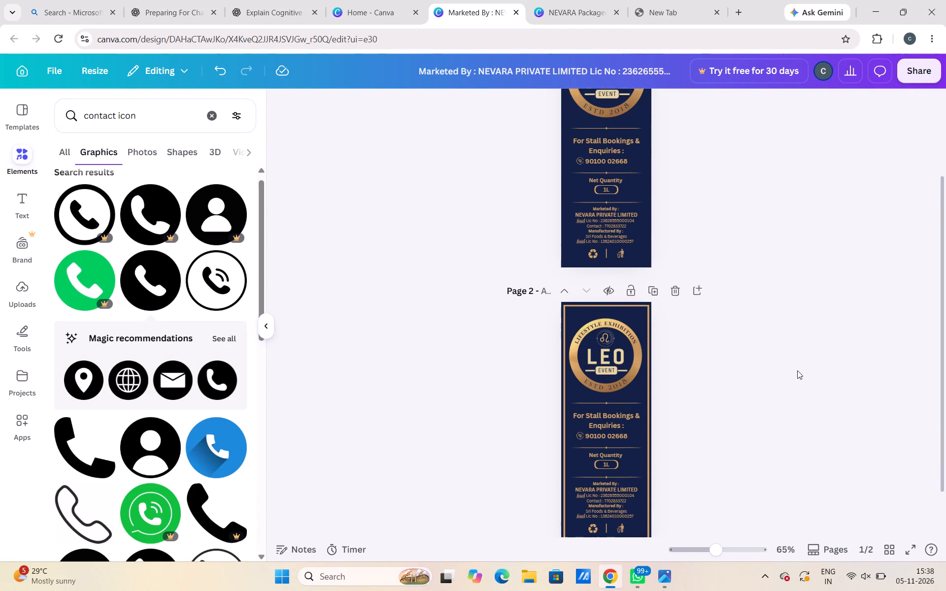
scroll(797, 370, "down", 1)
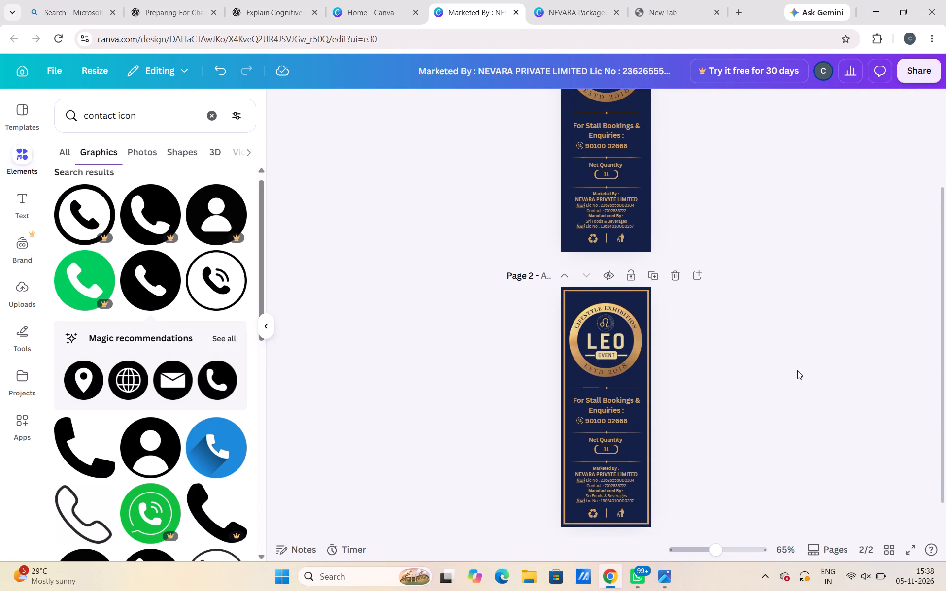
scroll(797, 370, "up", 1)
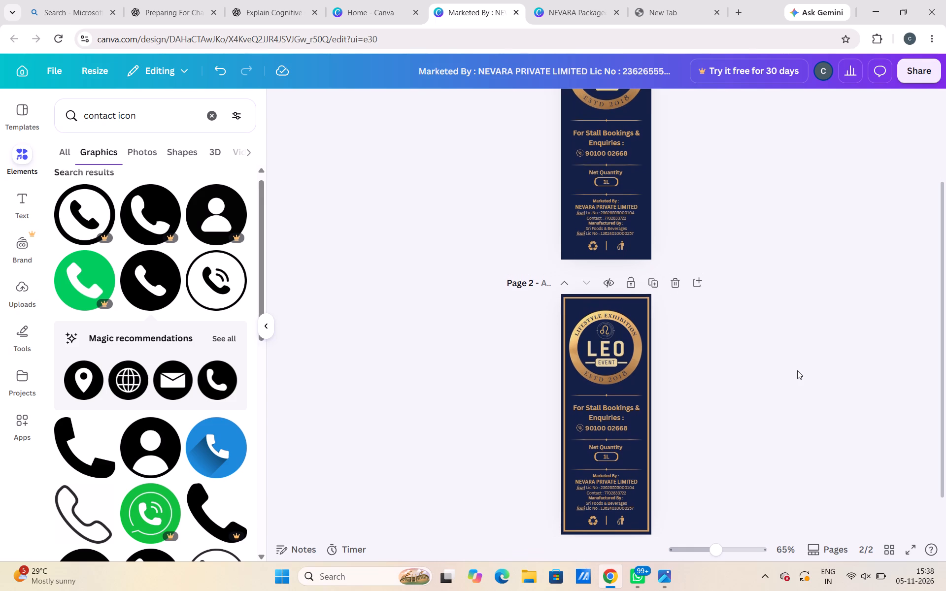
scroll(797, 370, "up", 2)
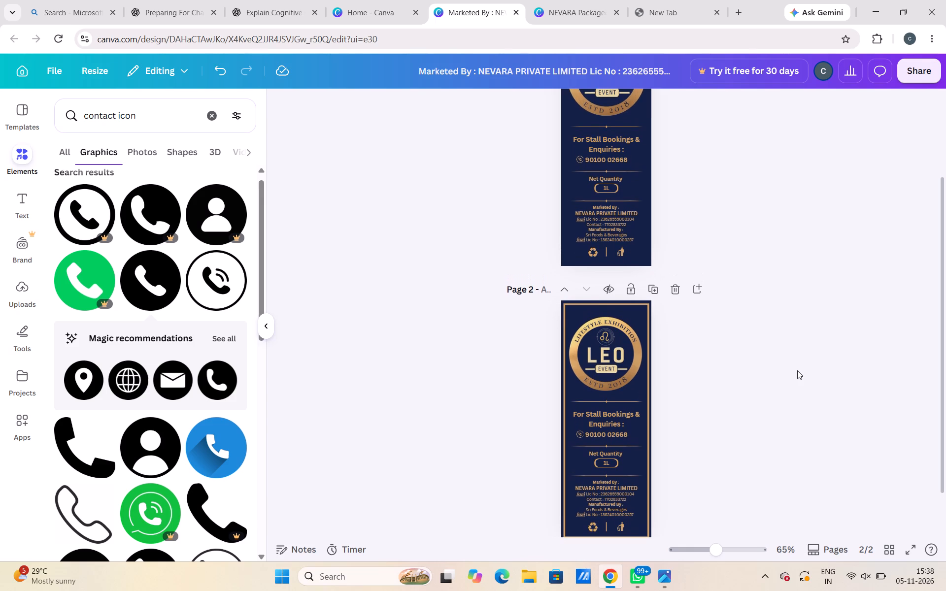
scroll(797, 370, "down", 2)
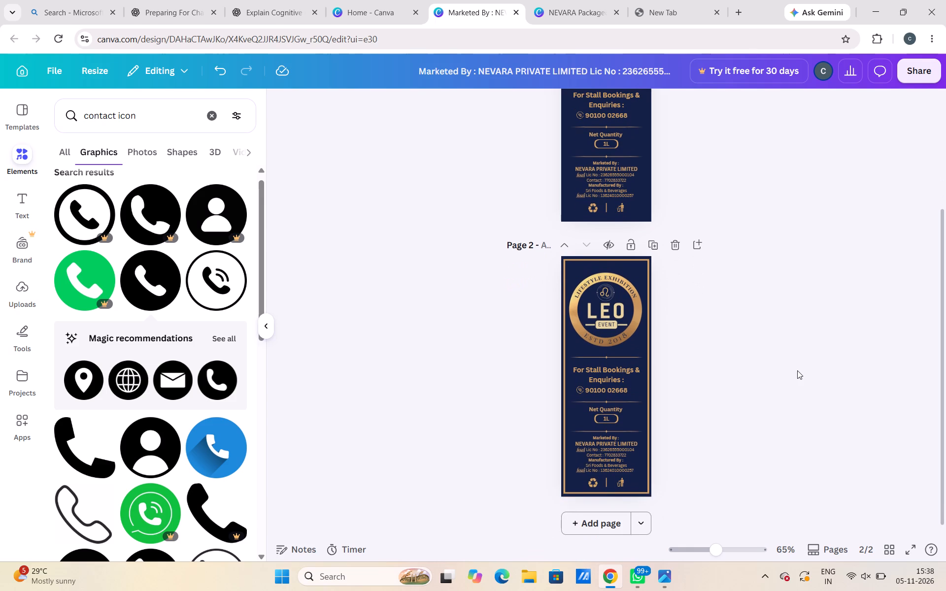
scroll(797, 370, "up", 3)
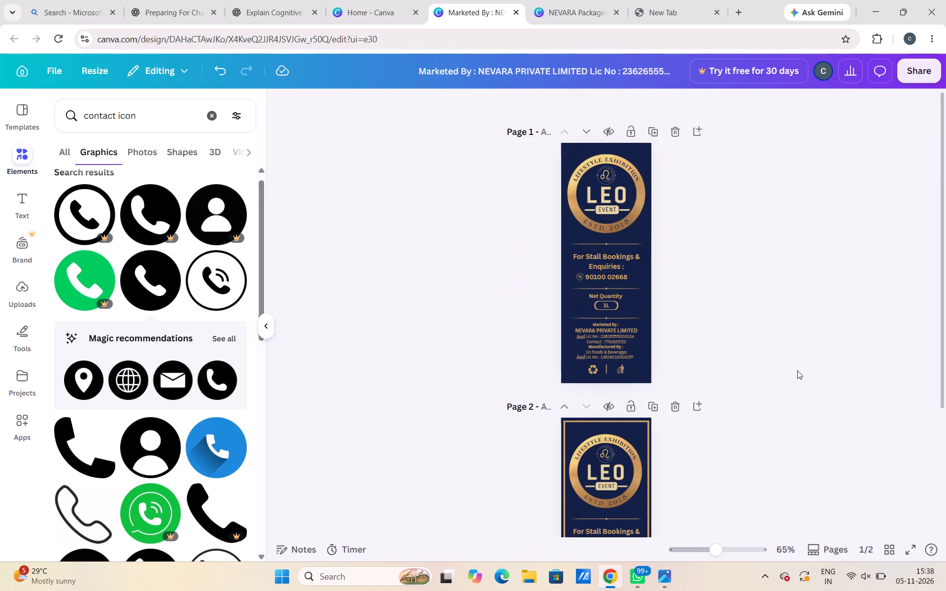
scroll(797, 370, "down", 4)
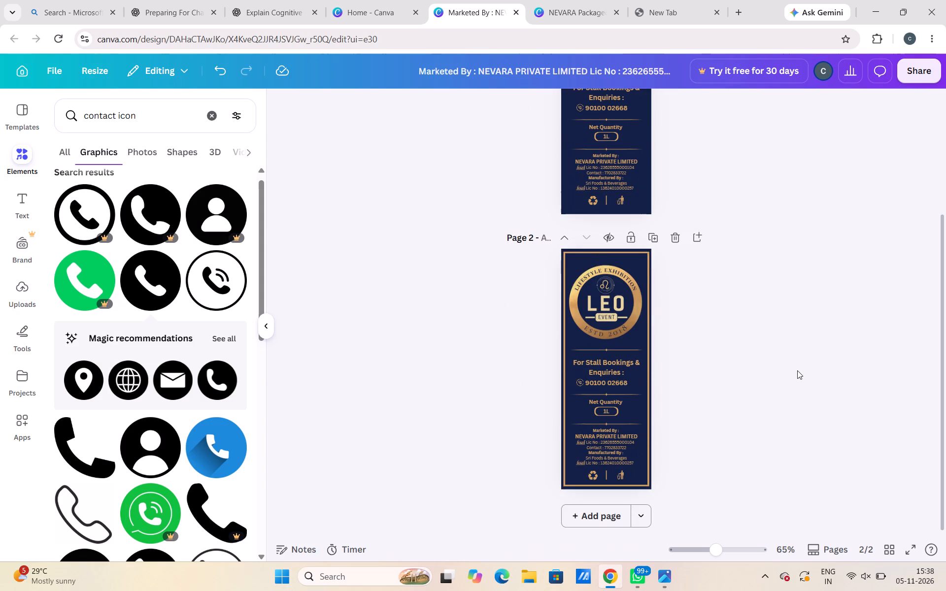
scroll(797, 370, "up", 6)
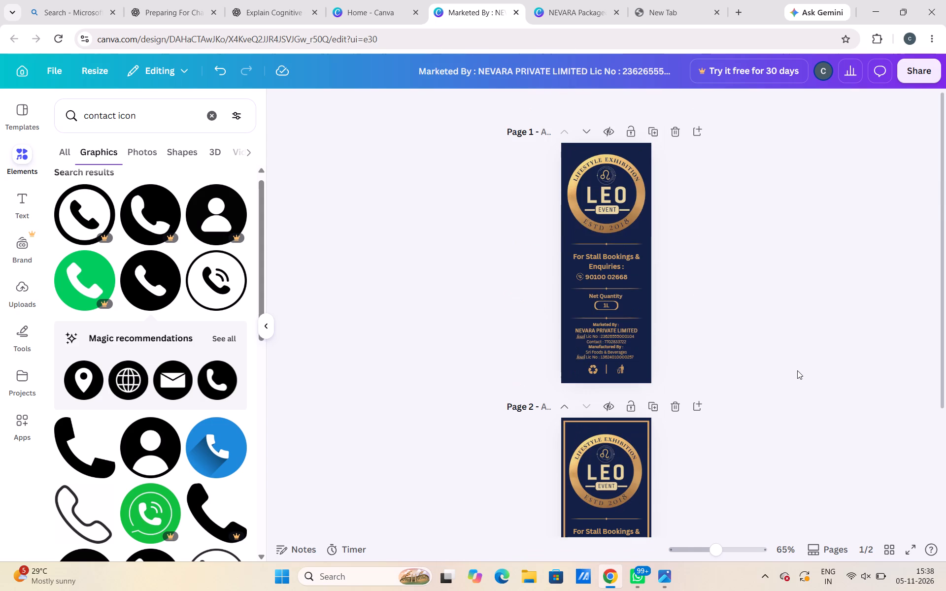
scroll(797, 370, "down", 5)
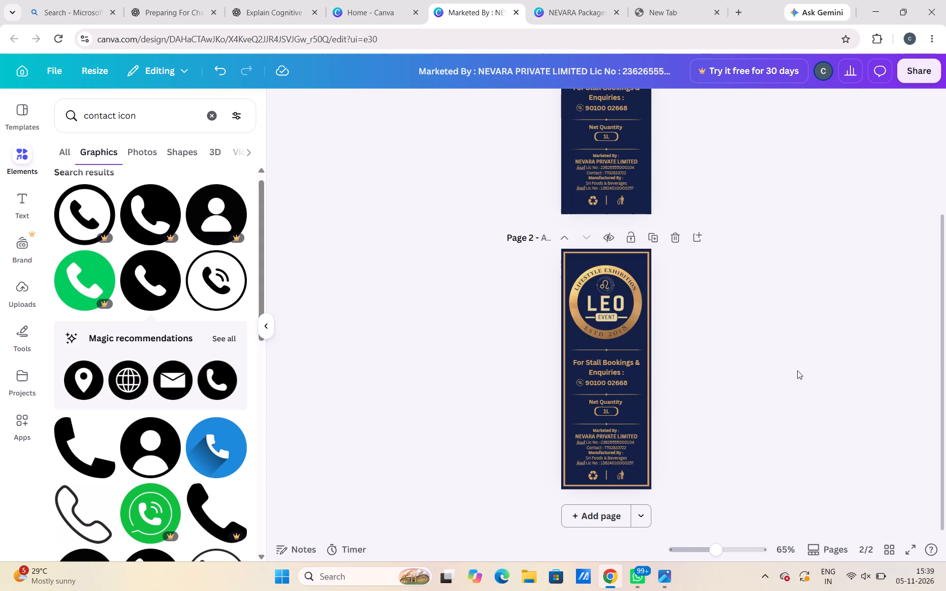
scroll(797, 370, "down", 1)
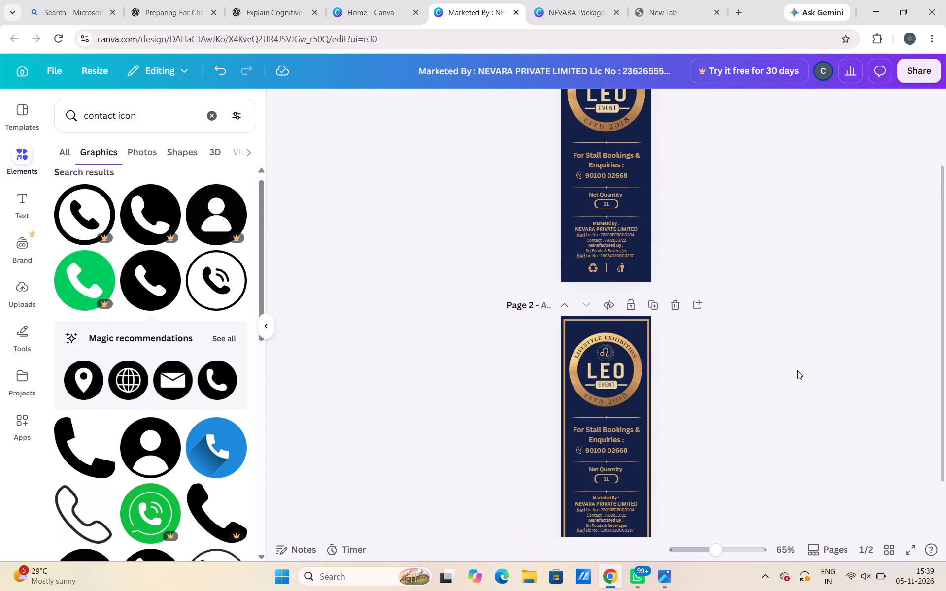
scroll(797, 370, "down", 1)
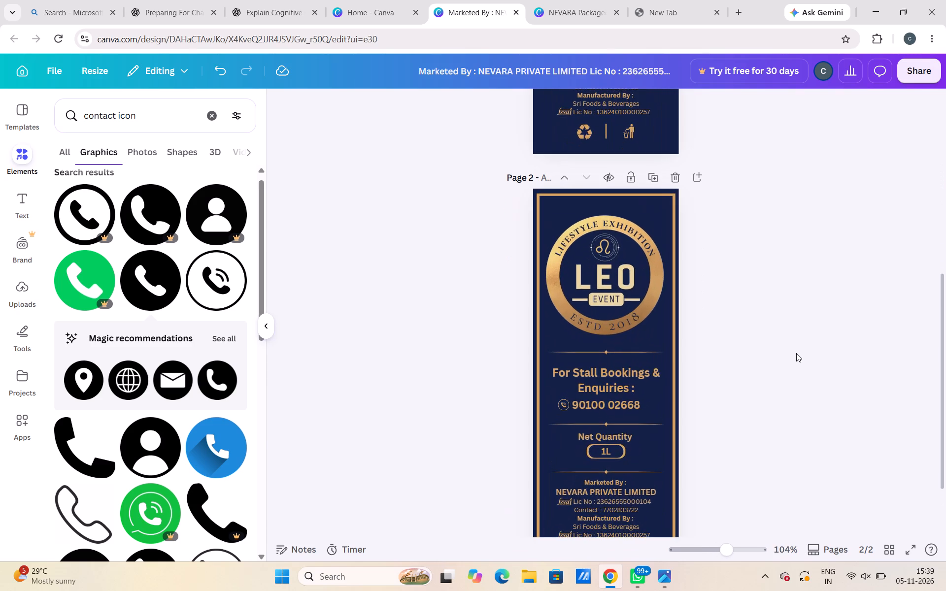
scroll(796, 353, "down", 2)
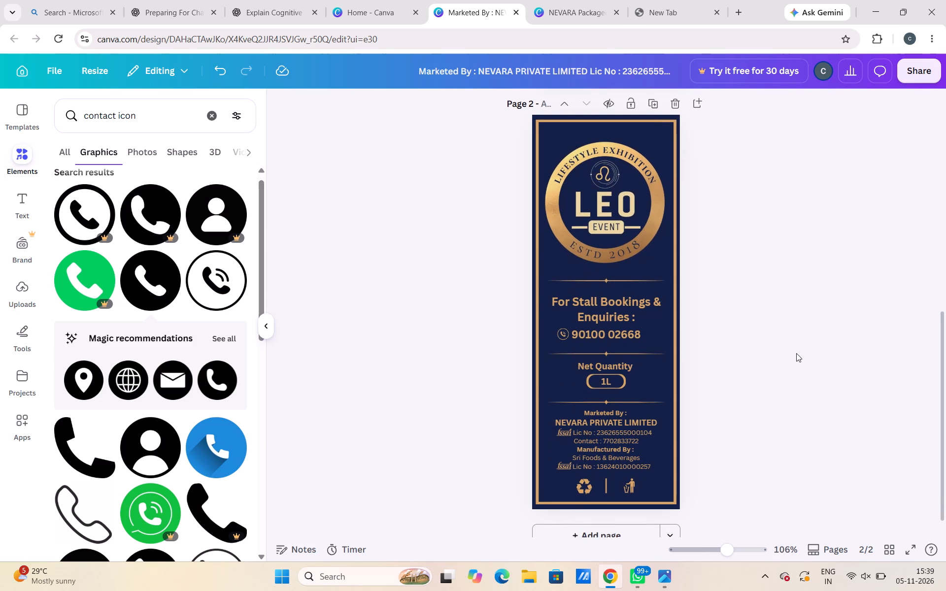
scroll(796, 353, "down", 1)
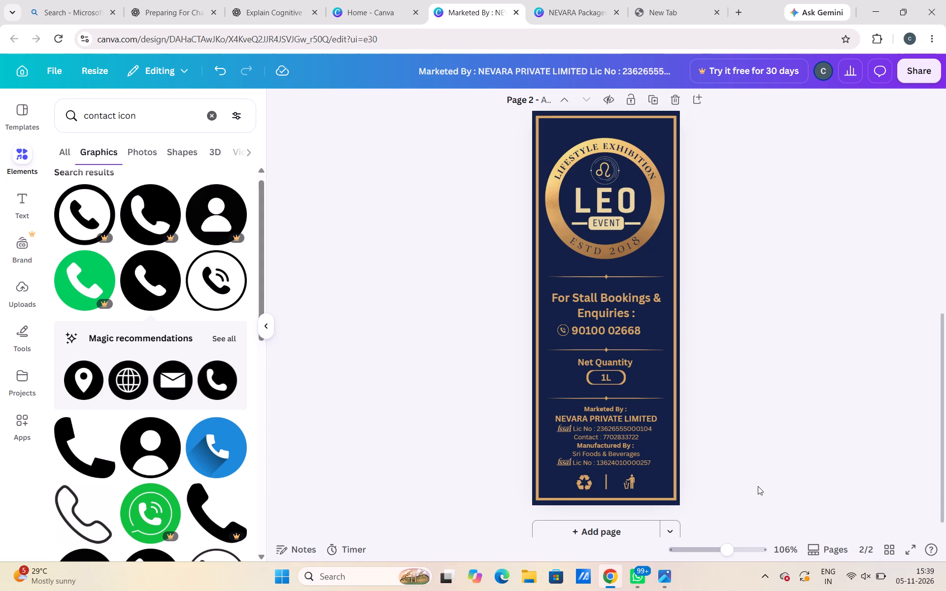
scroll(758, 486, "up", 6)
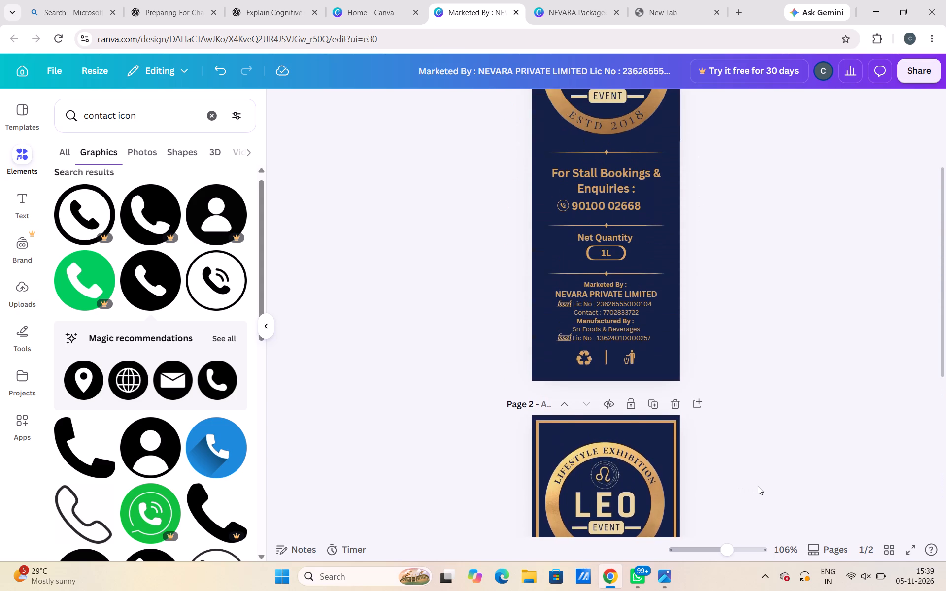
Ungroup the label elements on page 1.
scroll(758, 486, "up", 3)
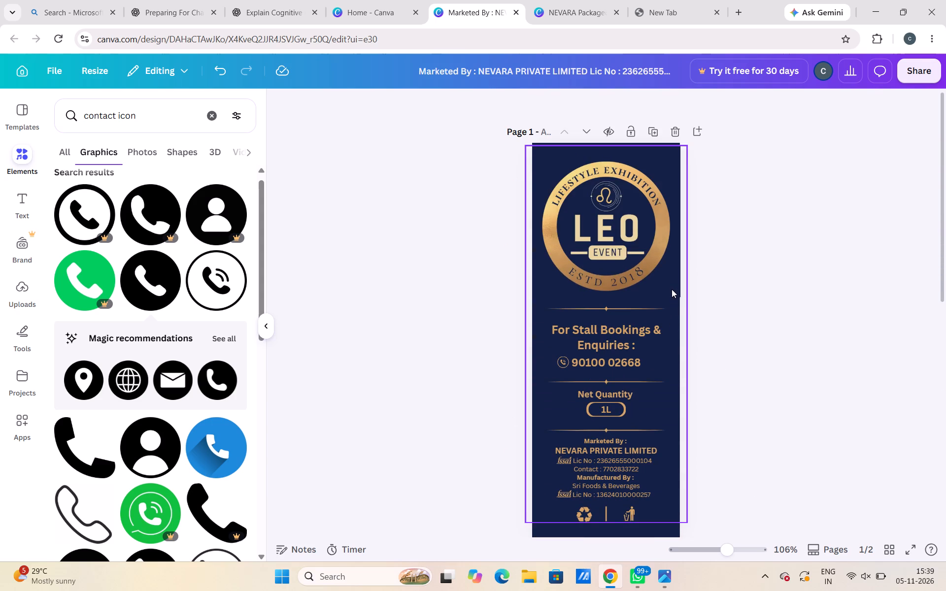
scroll(755, 337, "down", 1)
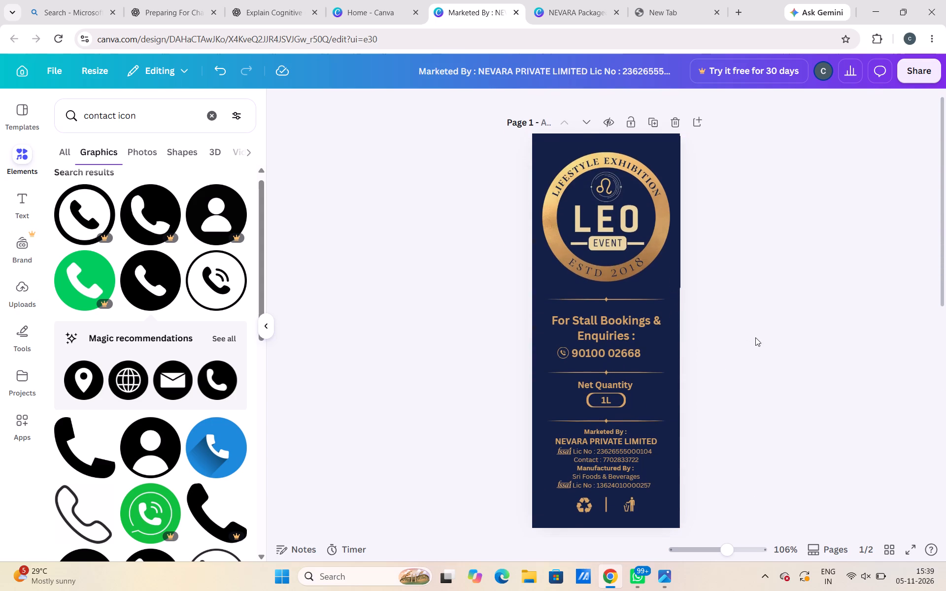
left_click(671, 252)
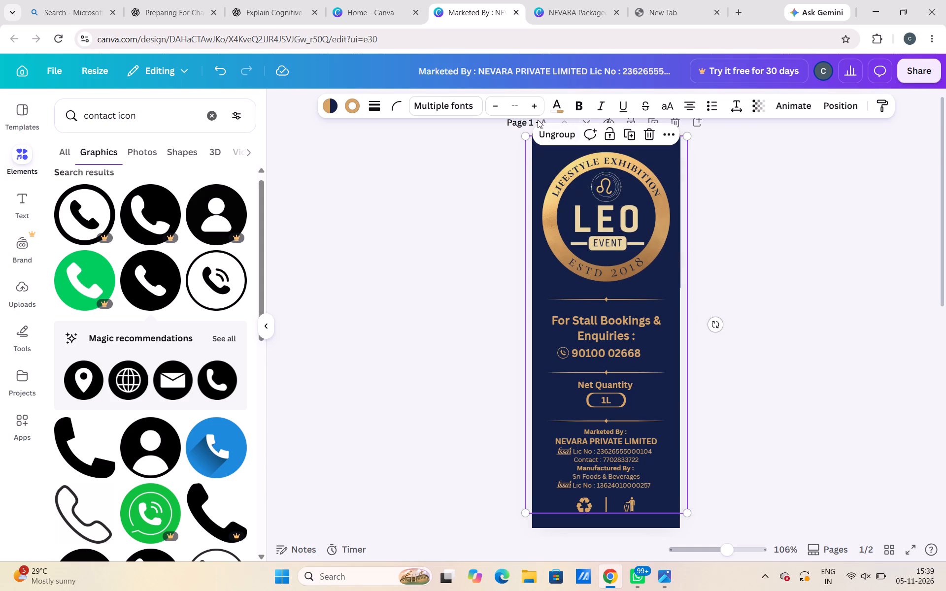
left_click(540, 135)
left_click(475, 185)
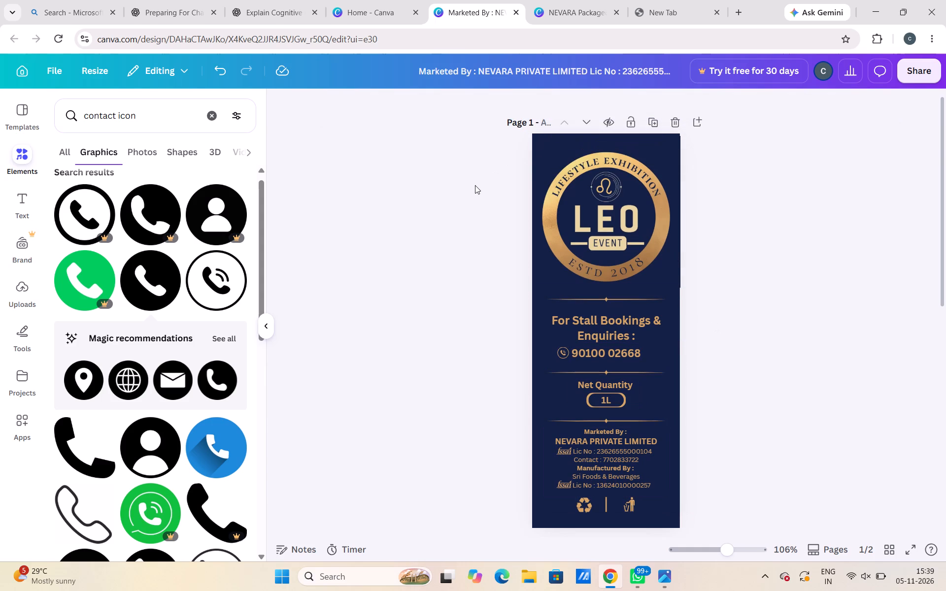
Examine the background edges and margins of the page 1 and page 2 labels, including page 2's gold frame.
left_click(678, 300)
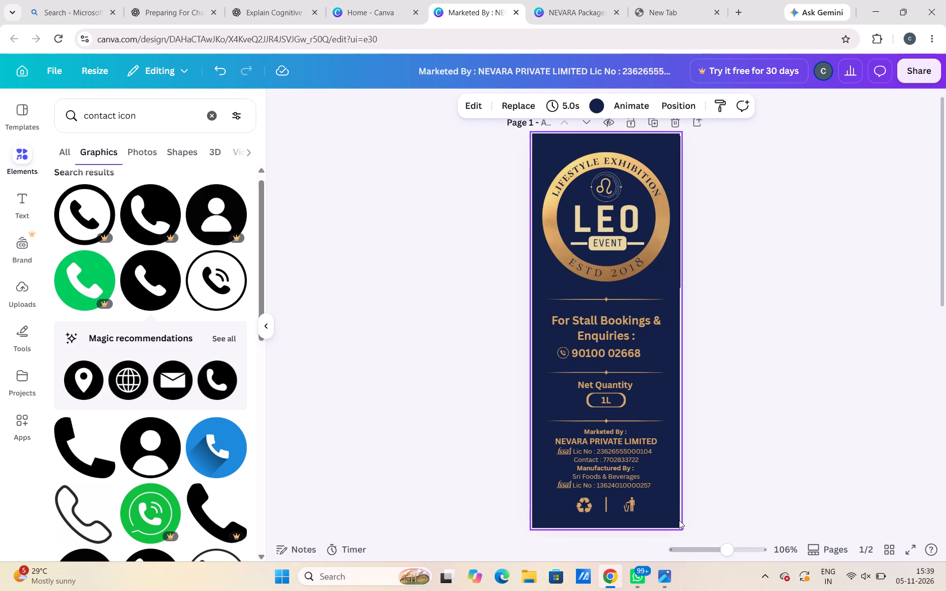
scroll(679, 520, "down", 1)
left_click_drag(679, 496, 683, 498)
left_click(748, 468)
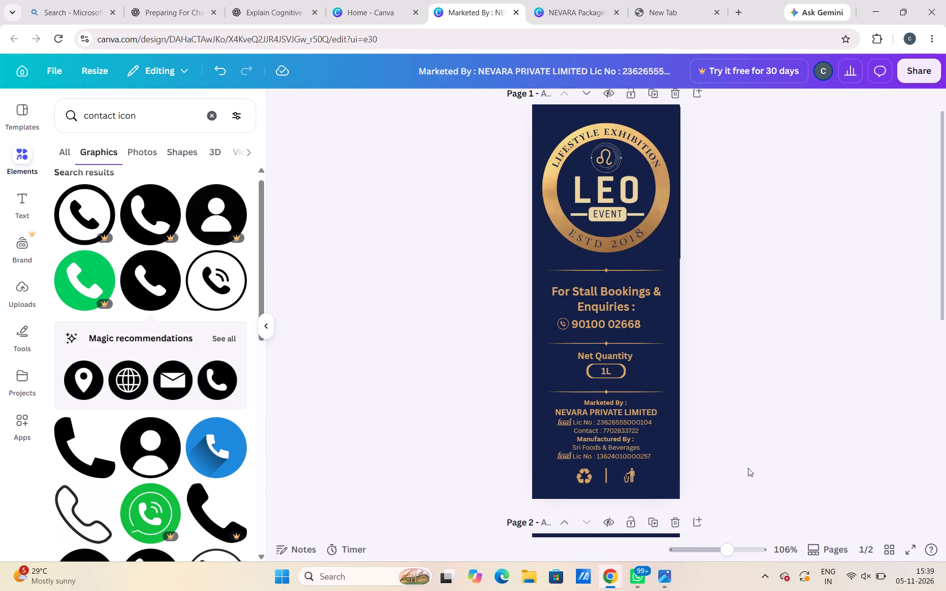
scroll(748, 468, "down", 4)
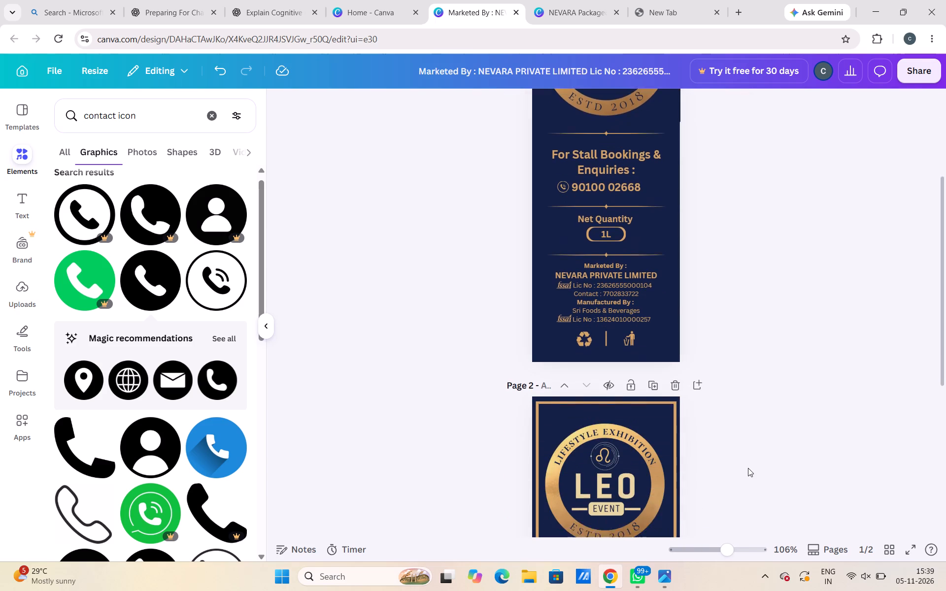
scroll(748, 468, "down", 3)
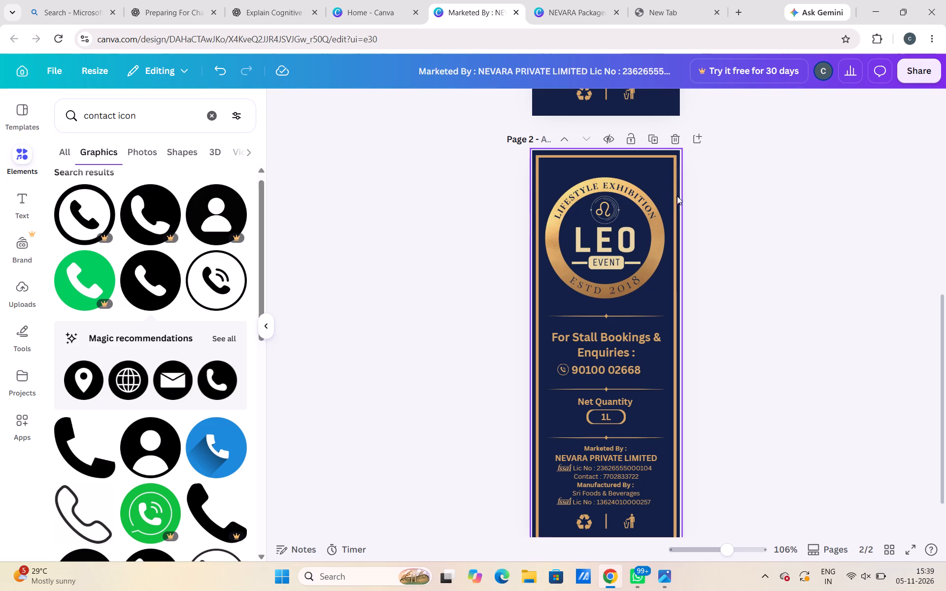
left_click(677, 192)
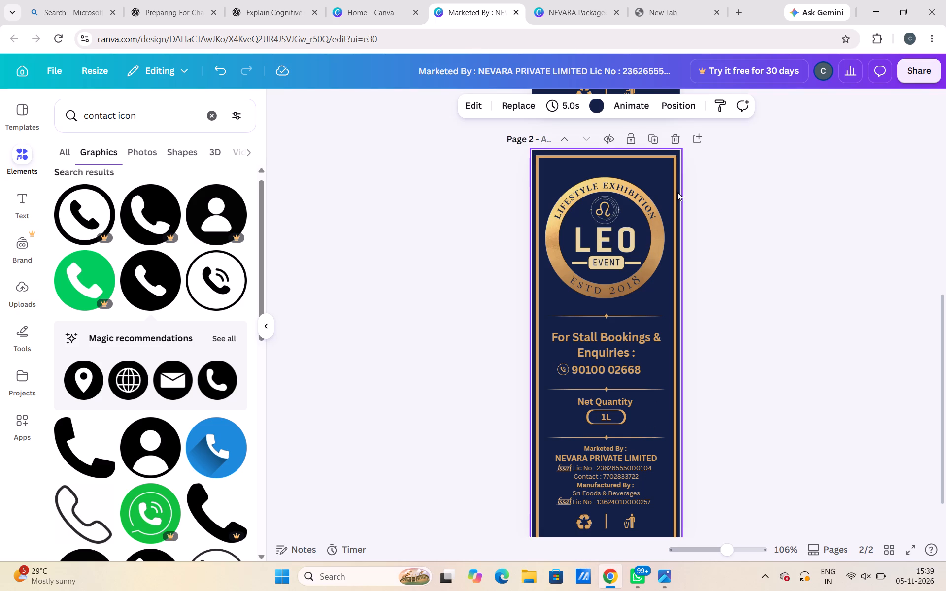
scroll(775, 410, "down", 4)
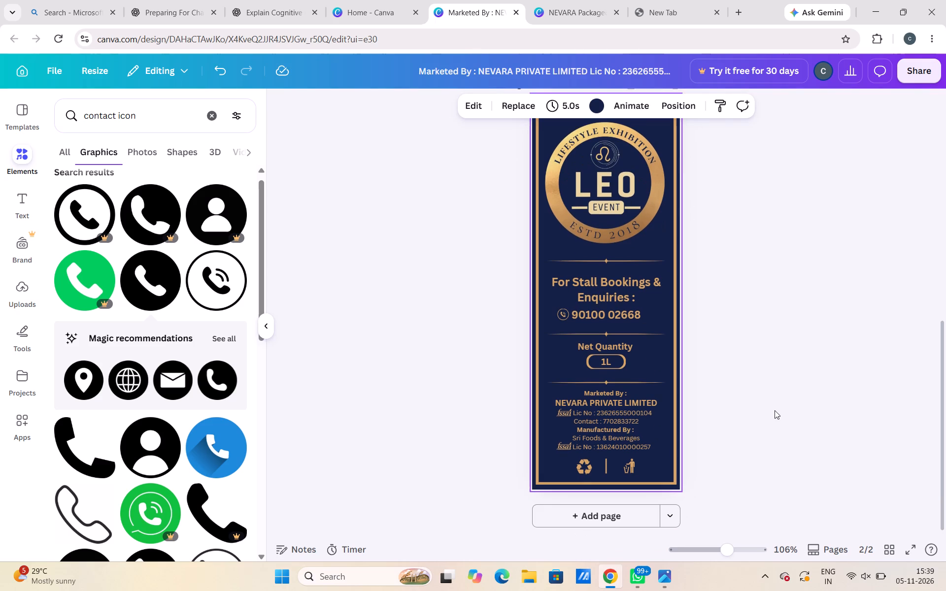
scroll(750, 291, "up", 3)
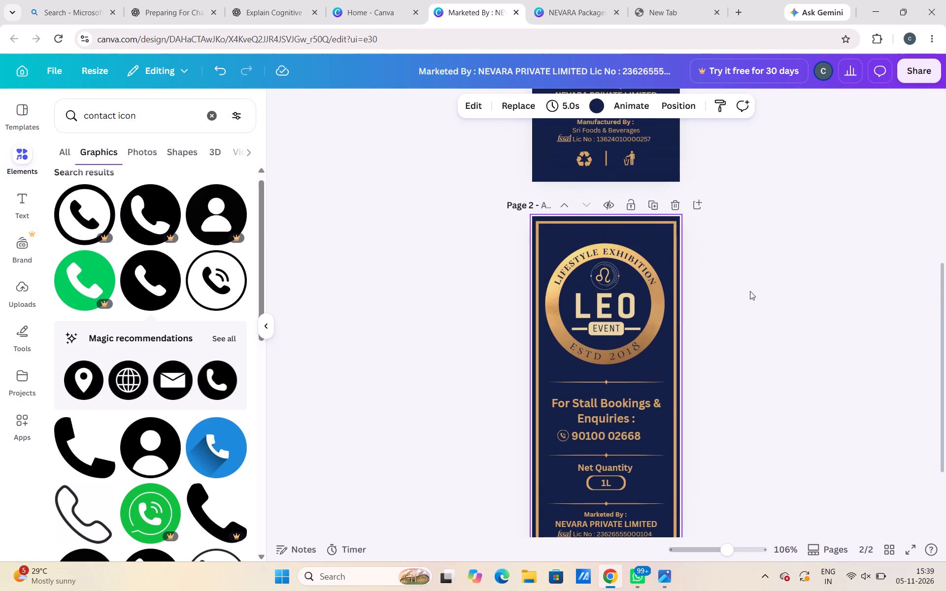
scroll(750, 291, "down", 3)
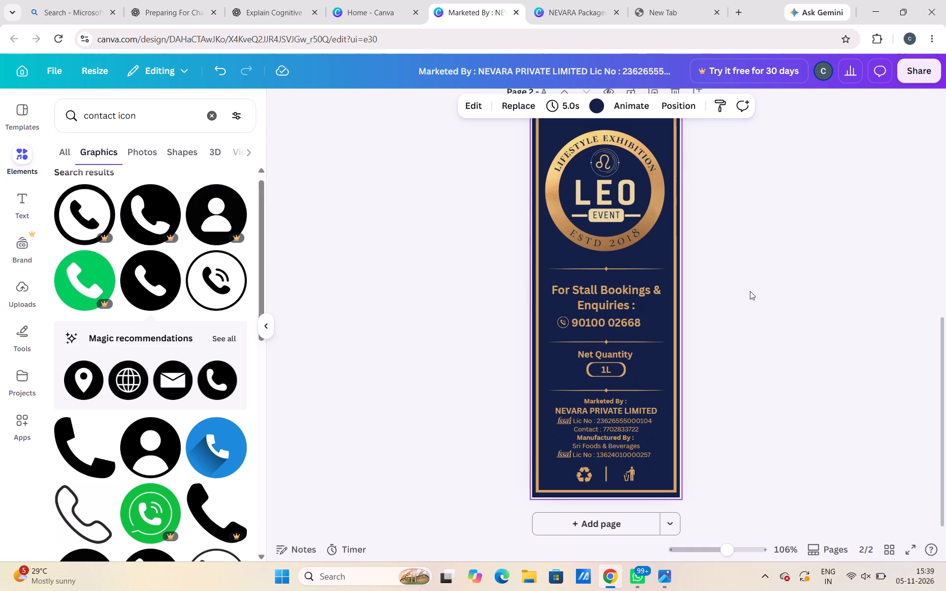
left_click(750, 291)
left_click(750, 291)
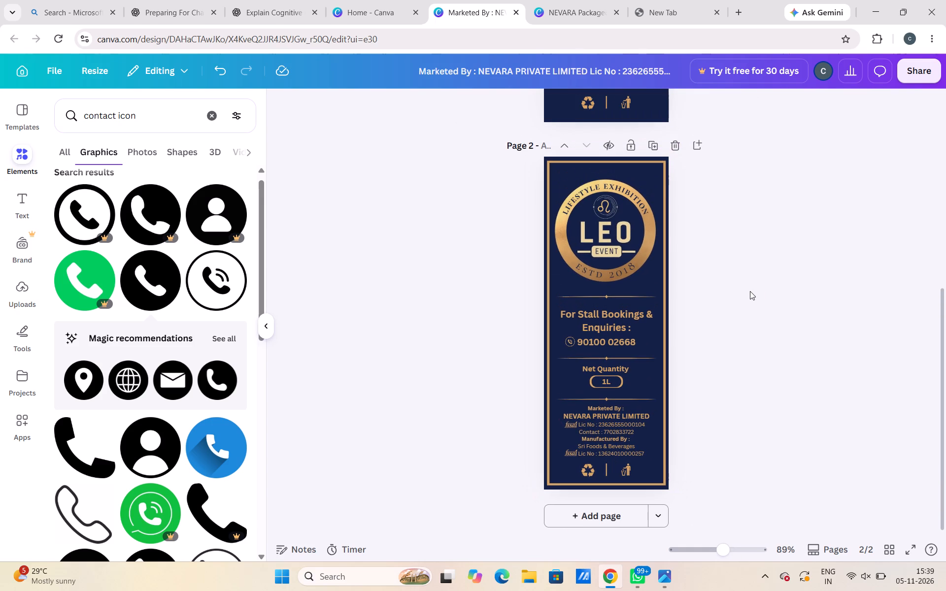
Draw a gold rectangle about 66.4 x 149 mm over page 2's label content.
left_click(20, 344)
left_click(62, 260)
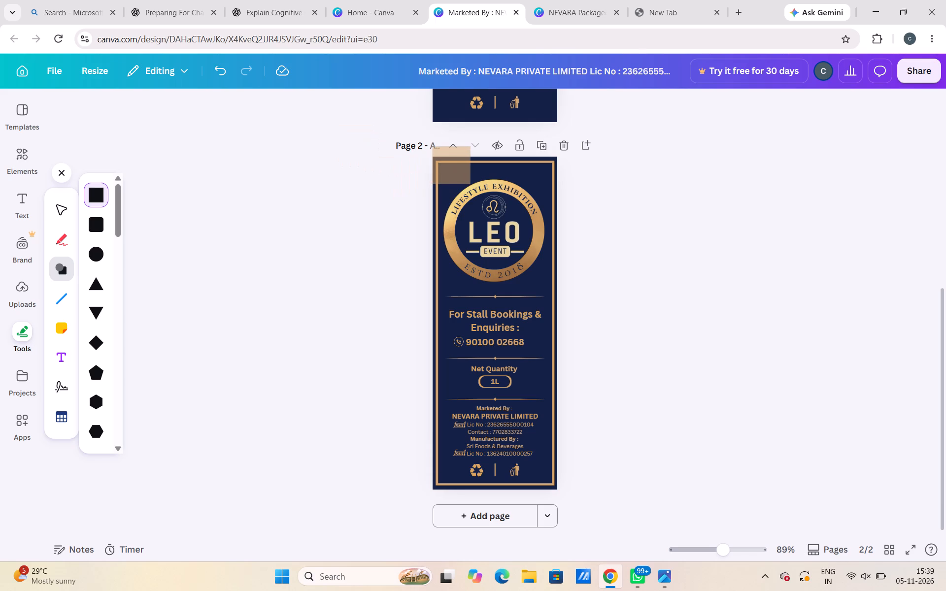
left_click_drag(422, 150, 509, 236)
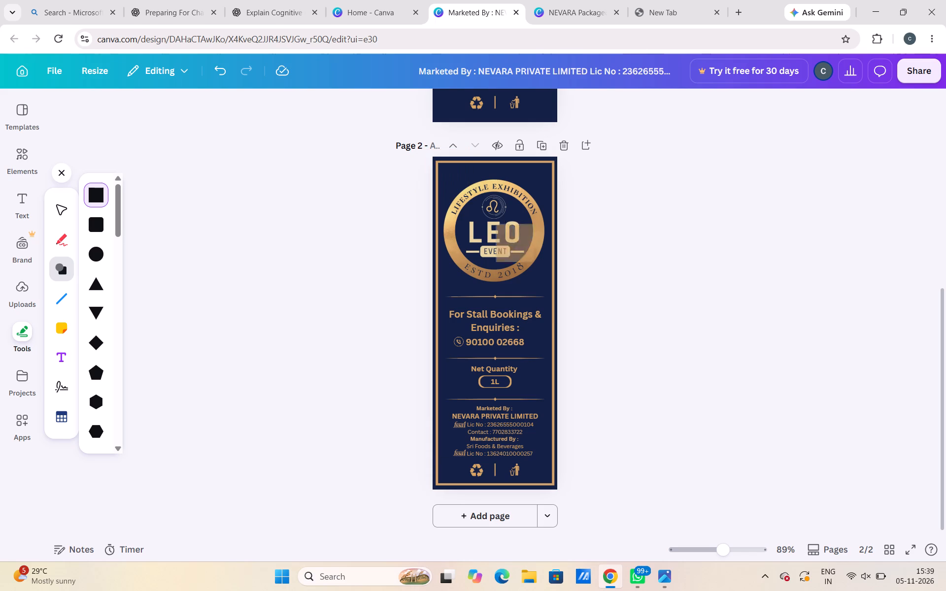
left_click_drag(509, 236, 551, 293)
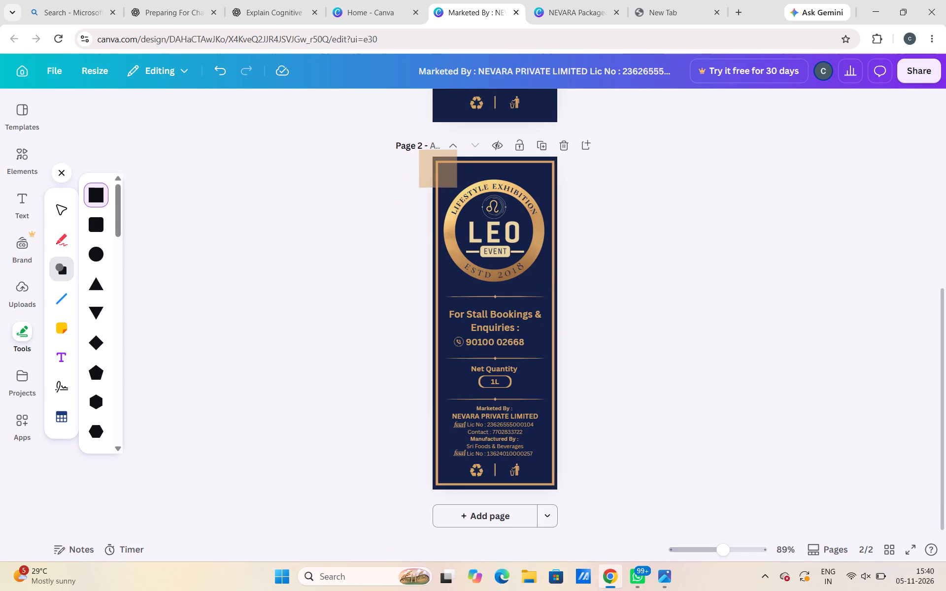
left_click_drag(421, 150, 493, 239)
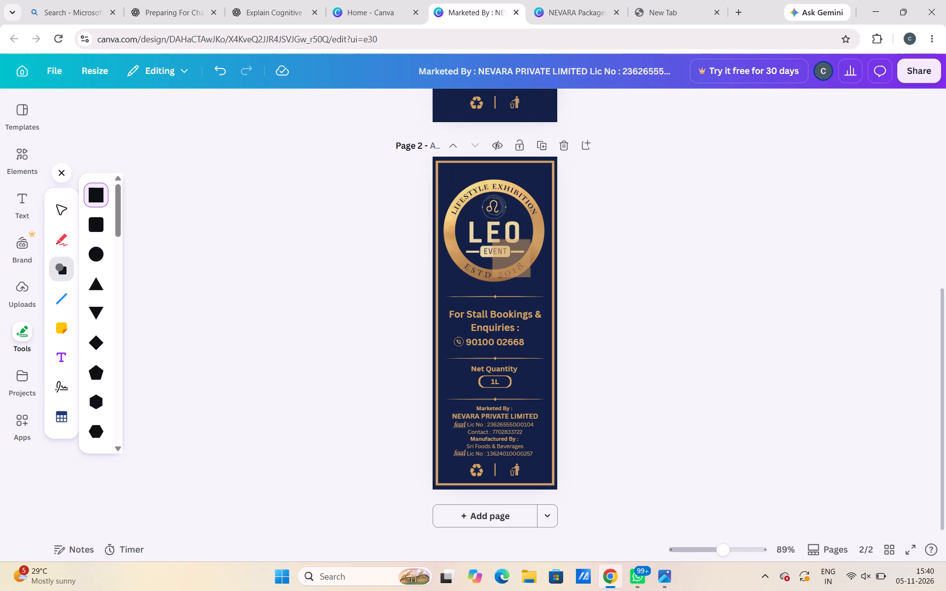
left_click_drag(493, 239, 491, 235)
left_click_drag(421, 154, 445, 217)
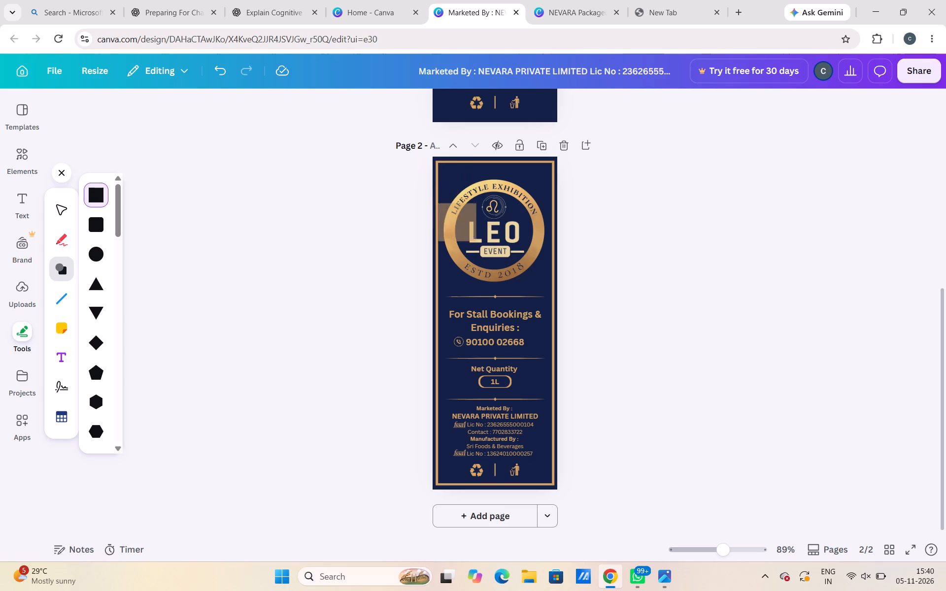
left_click_drag(445, 217, 433, 192)
left_click_drag(433, 192, 473, 236)
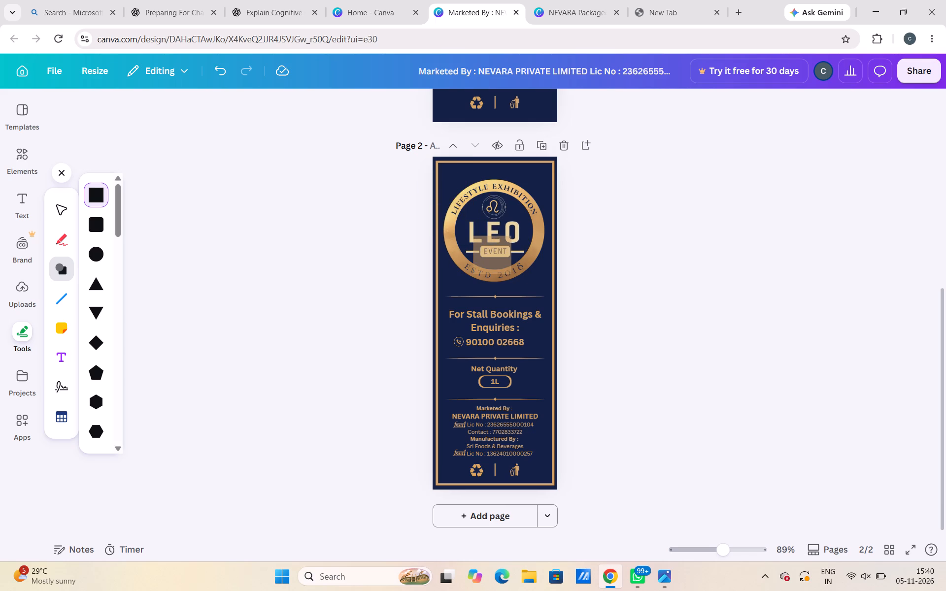
left_click_drag(473, 236, 563, 348)
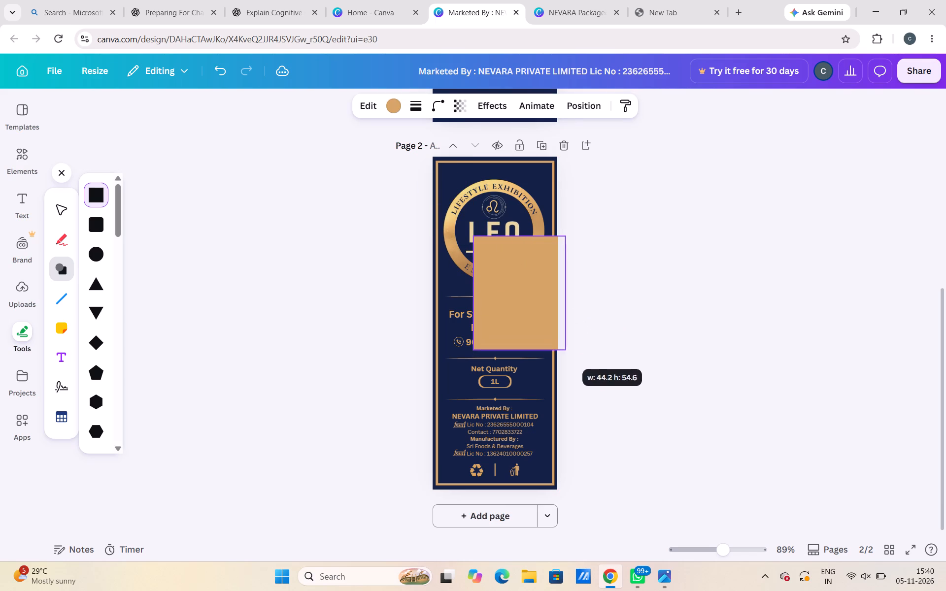
left_click_drag(563, 348, 634, 521)
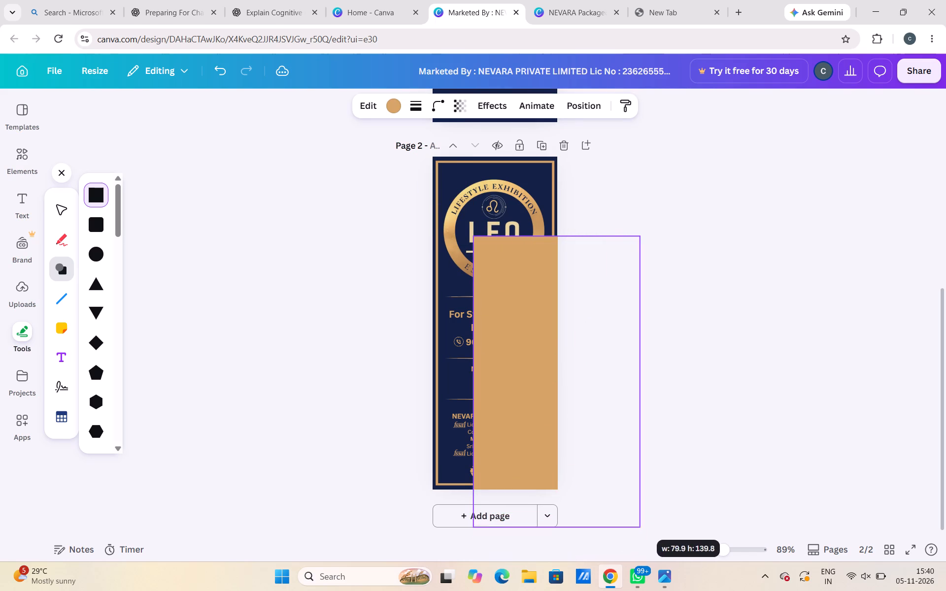
left_click_drag(634, 521, 596, 543)
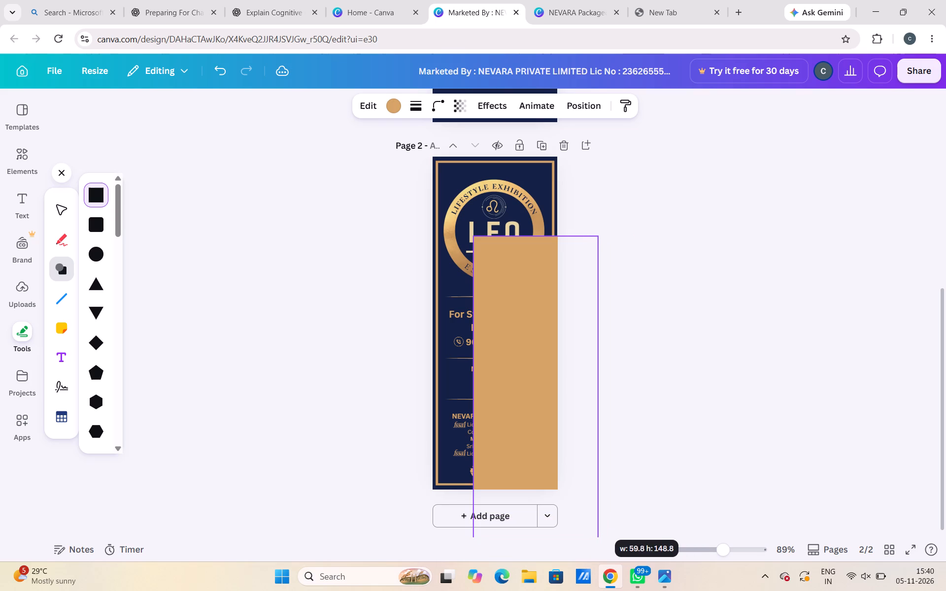
left_click_drag(596, 543, 609, 543)
right_click_drag(588, 442, 576, 372)
left_click(693, 438)
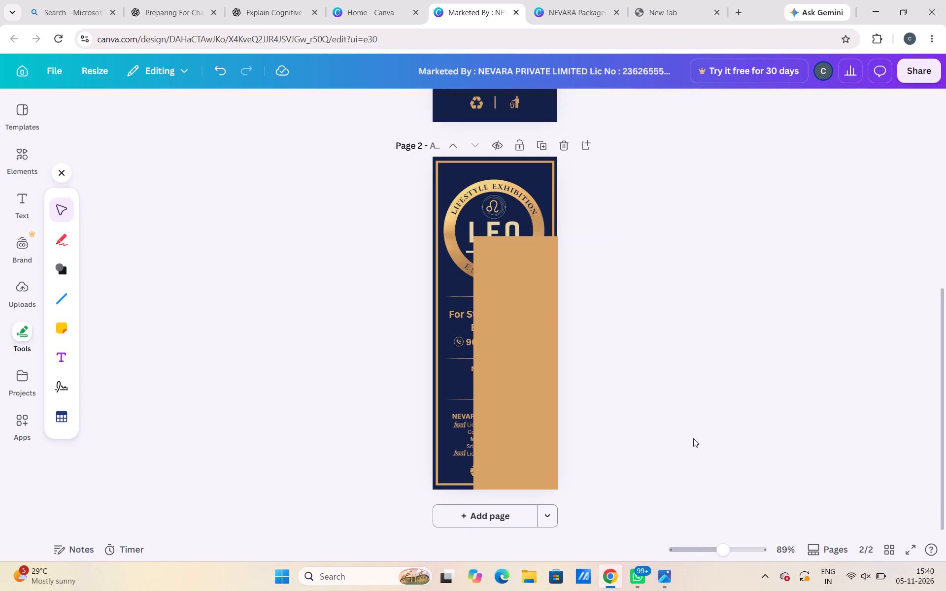
Enlarge the gold rectangle to about 82.1 x 175.1 mm, centred horizontally and vertically so it covers all of page 2.
left_click(547, 324)
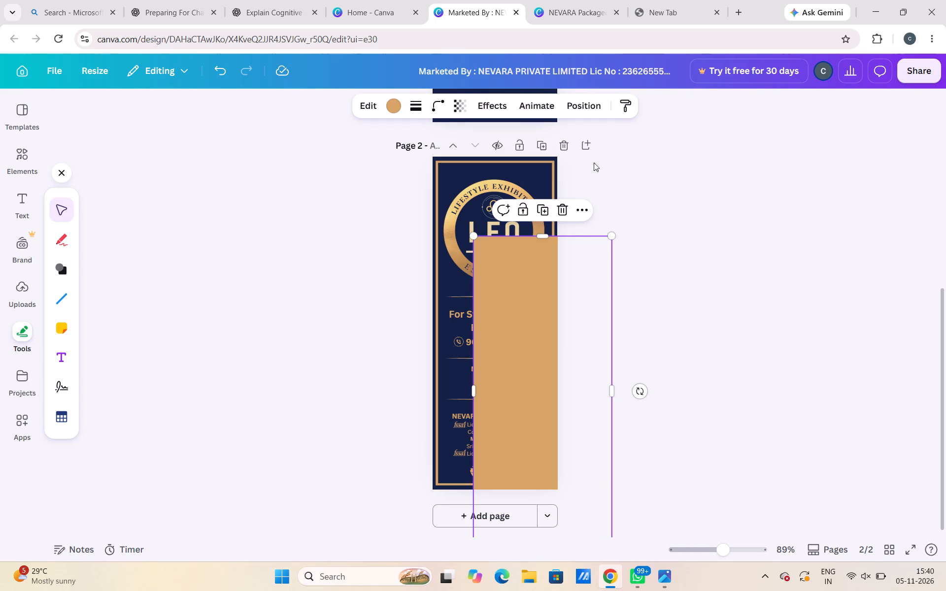
left_click(588, 105)
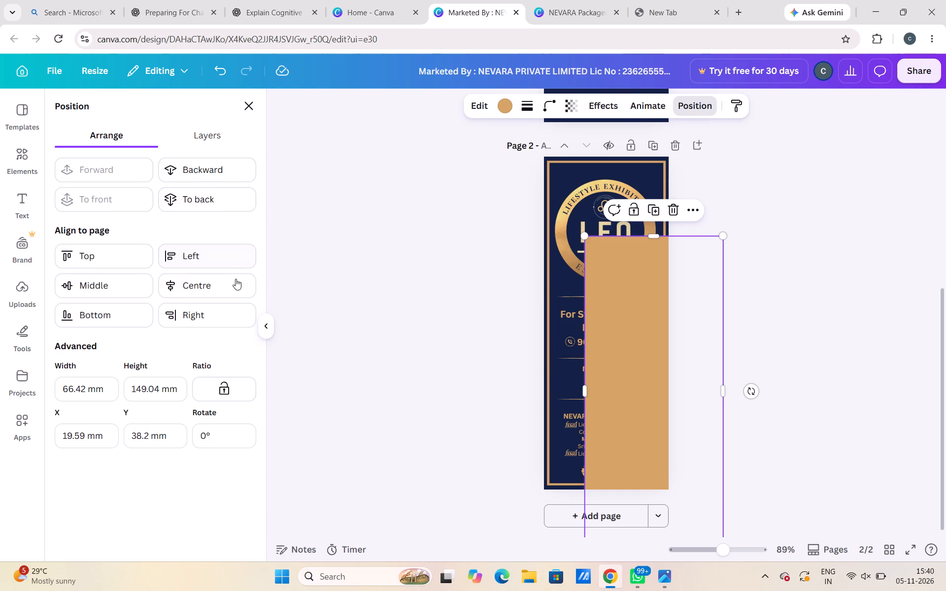
left_click(235, 280)
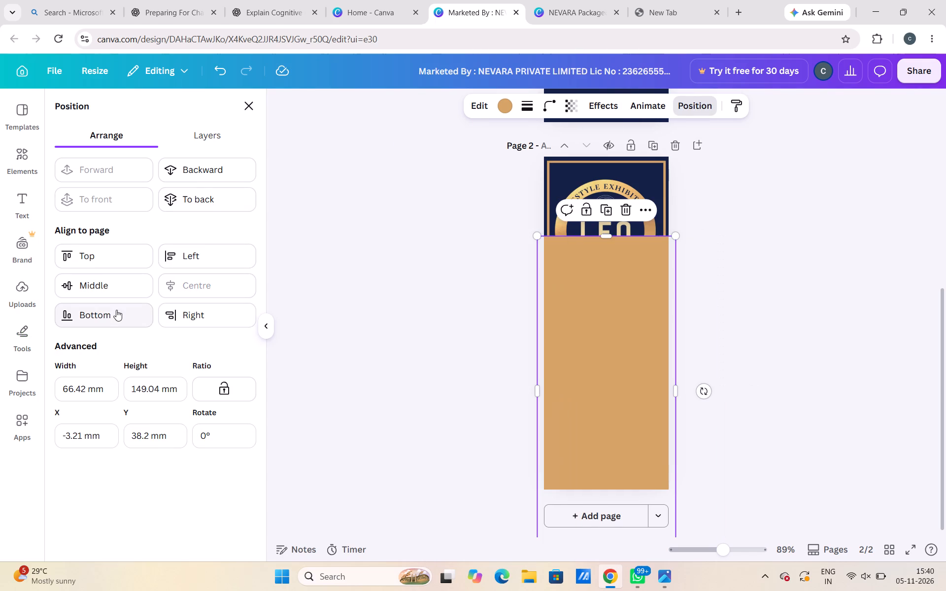
left_click(124, 292)
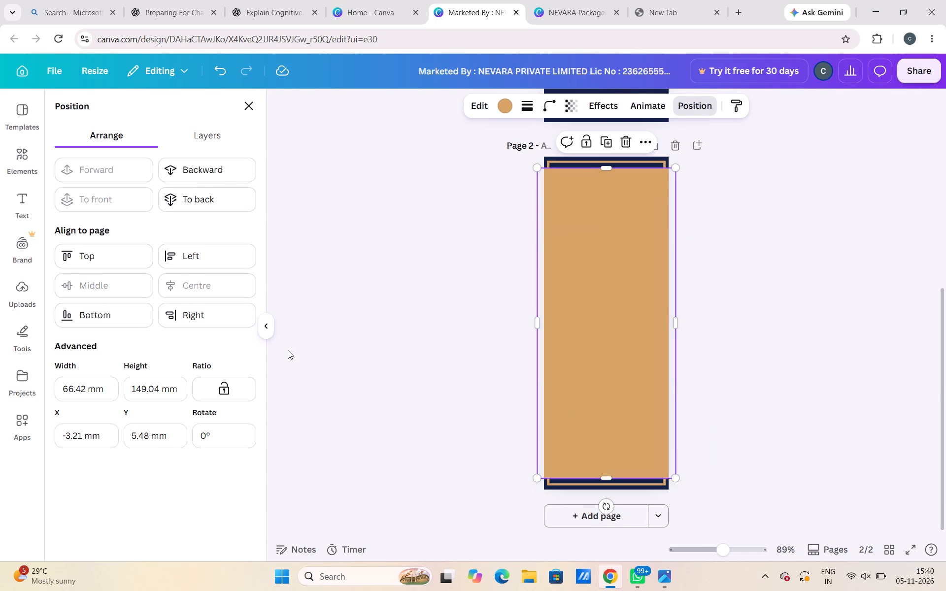
left_click_drag(538, 164, 522, 153)
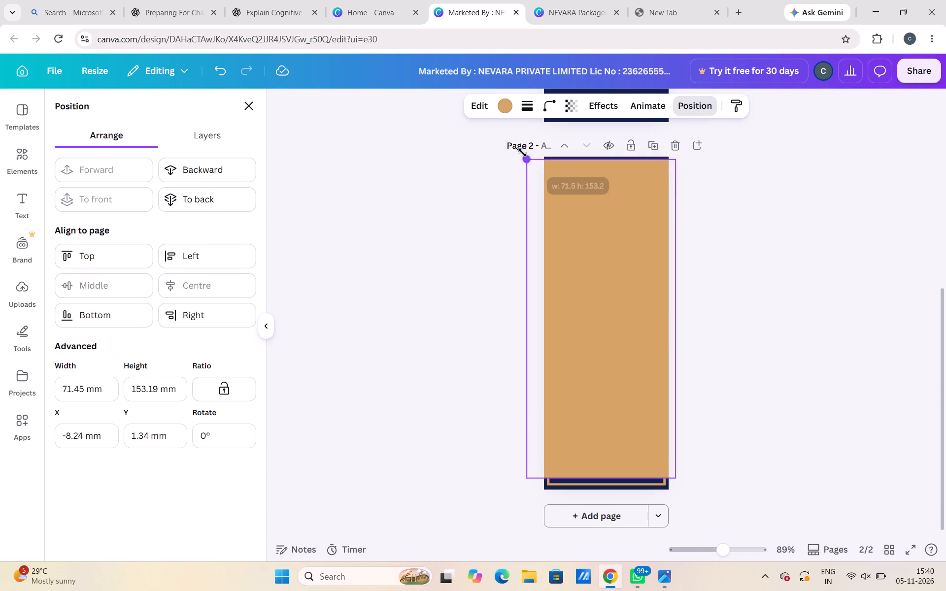
left_click_drag(522, 153, 505, 110)
left_click(221, 281)
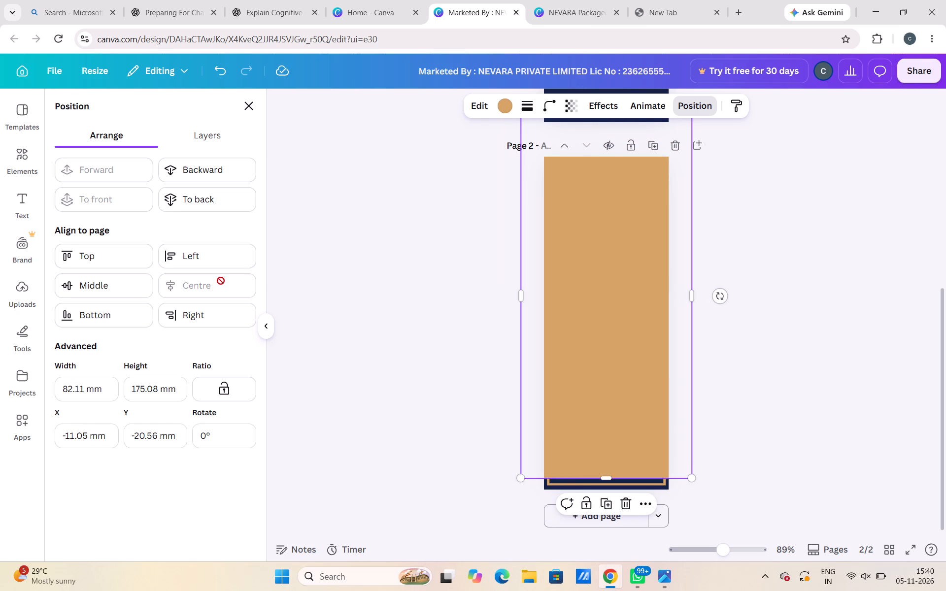
left_click(128, 290)
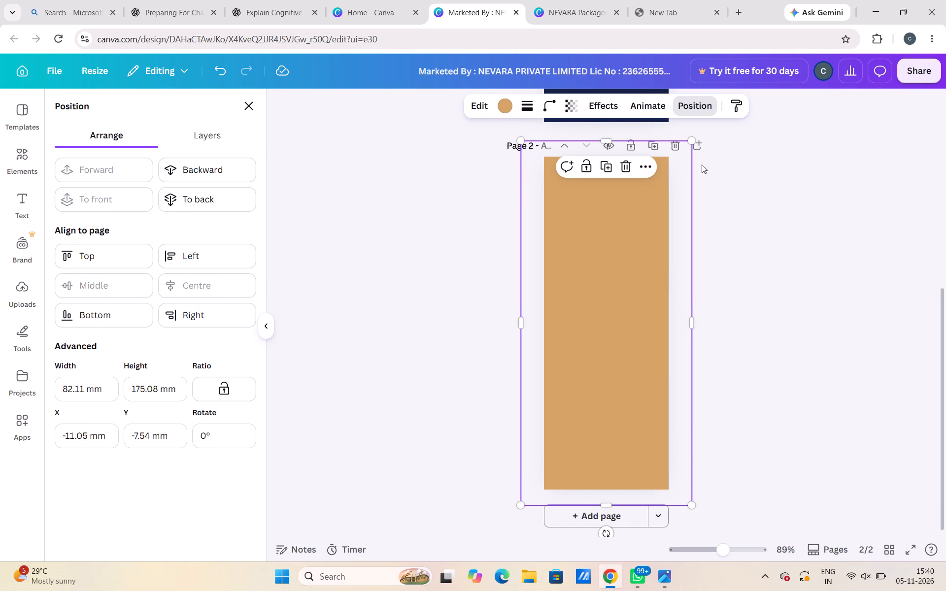
Recolour the page-covering rectangle on page 2 to the design's navy blue.
left_click(501, 110)
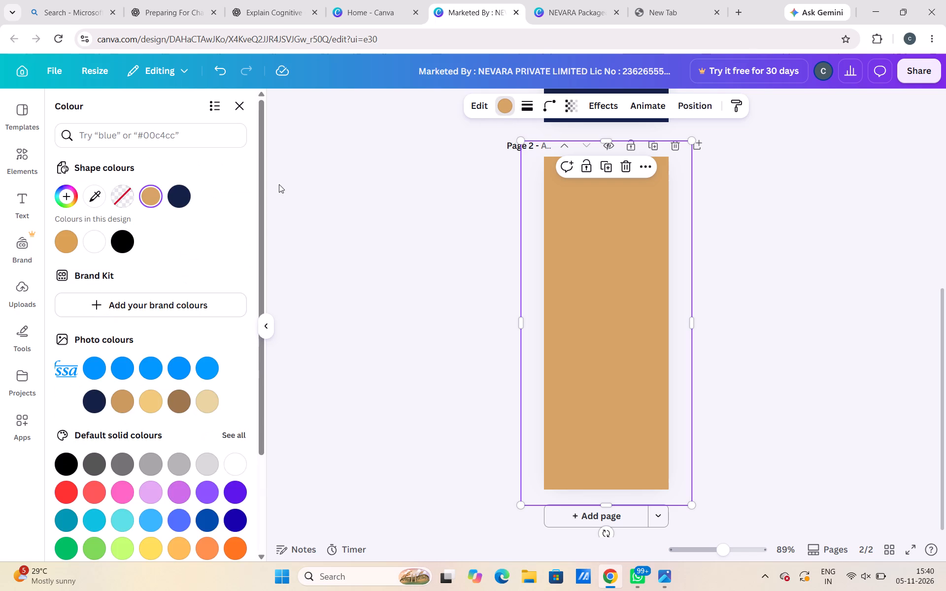
left_click(172, 192)
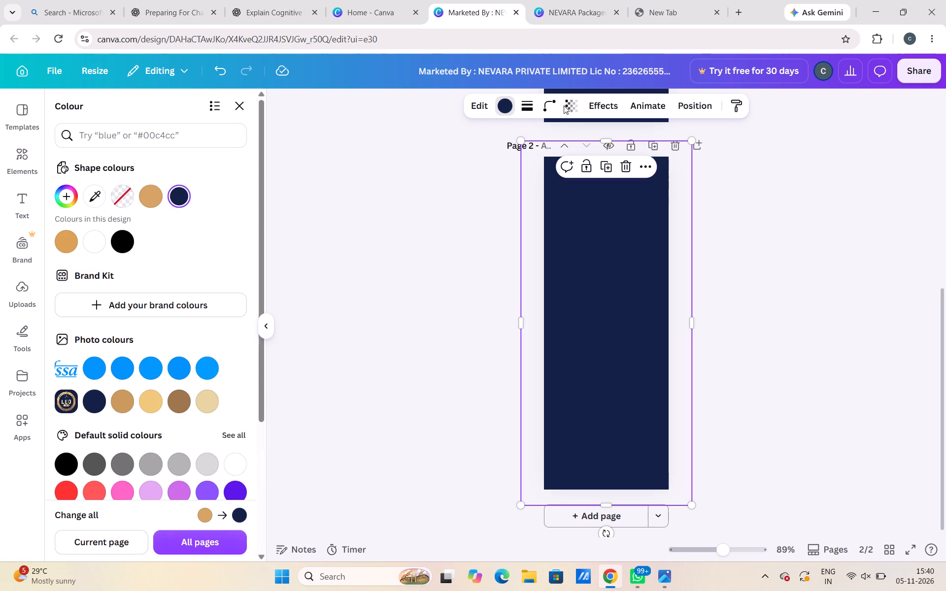
Send page 2's navy rectangle backward behind the gold frame and all label content.
left_click(682, 104)
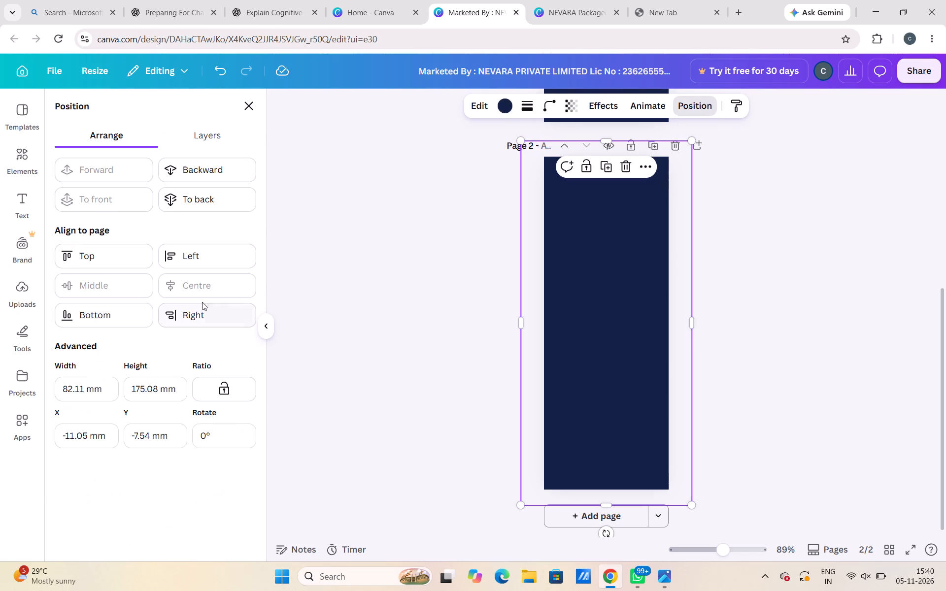
triple_click(215, 163)
triple_click(215, 163)
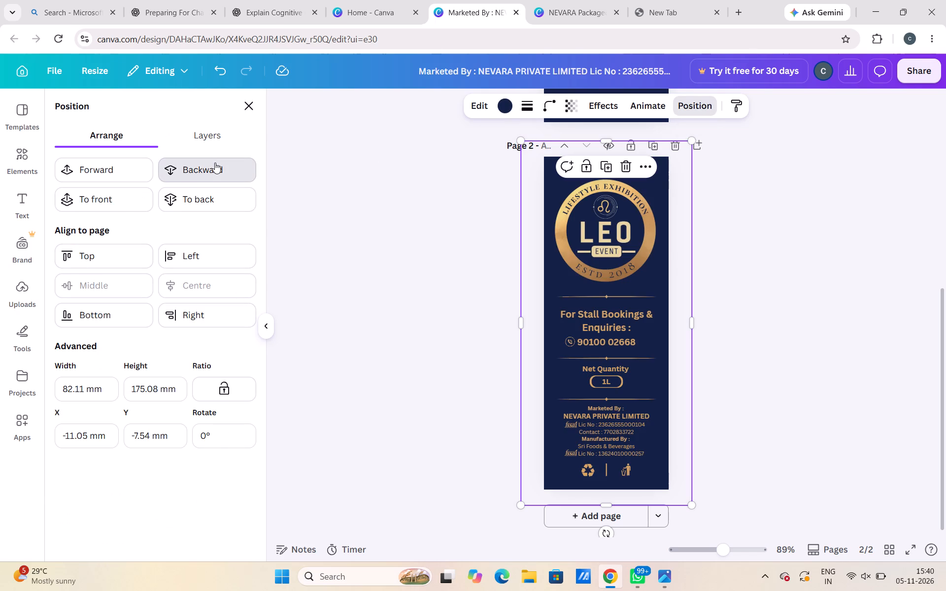
triple_click(215, 163)
left_click(215, 163)
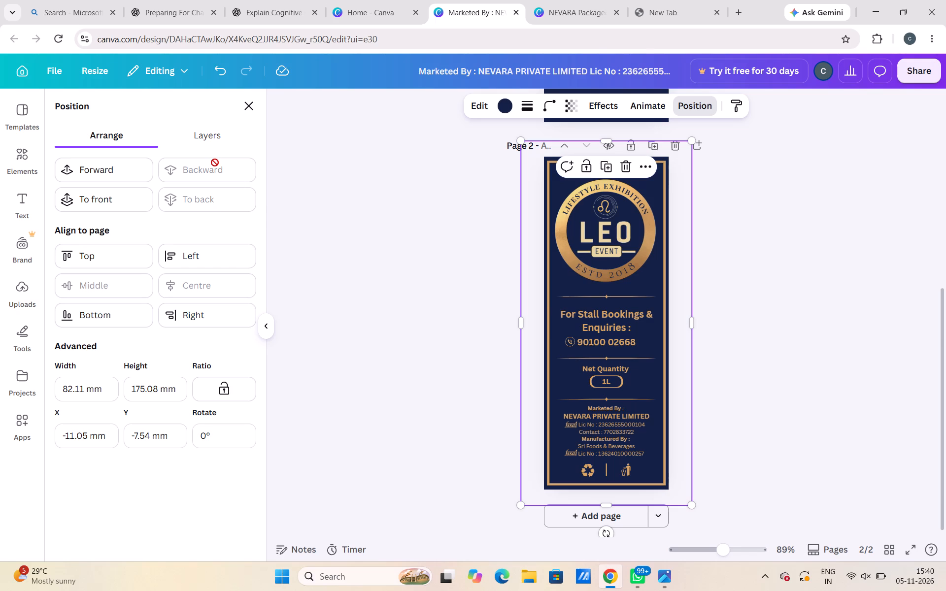
left_click(843, 376)
left_click(843, 376)
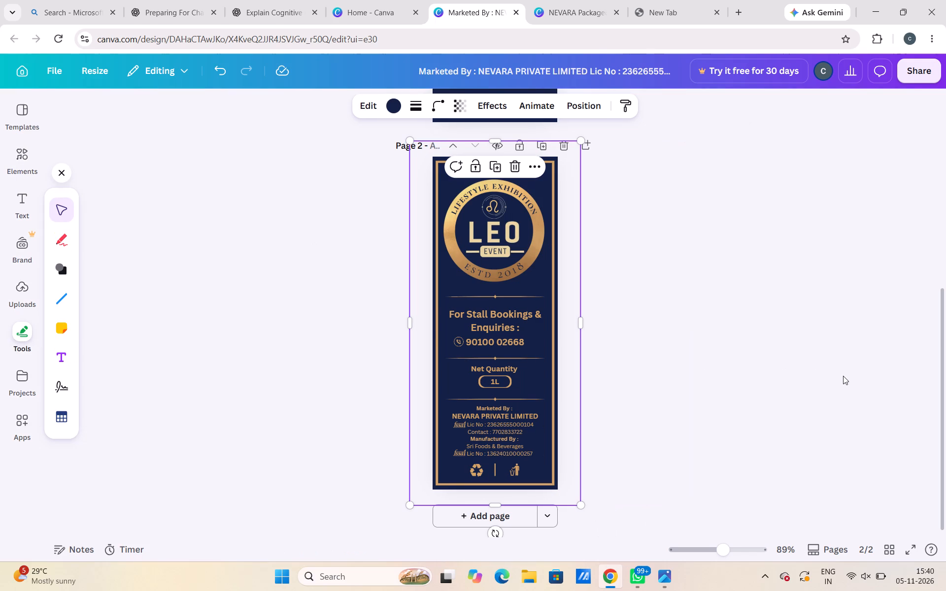
Copy page 2's navy background rectangle and paste it onto page 1.
scroll(843, 376, "up", 4)
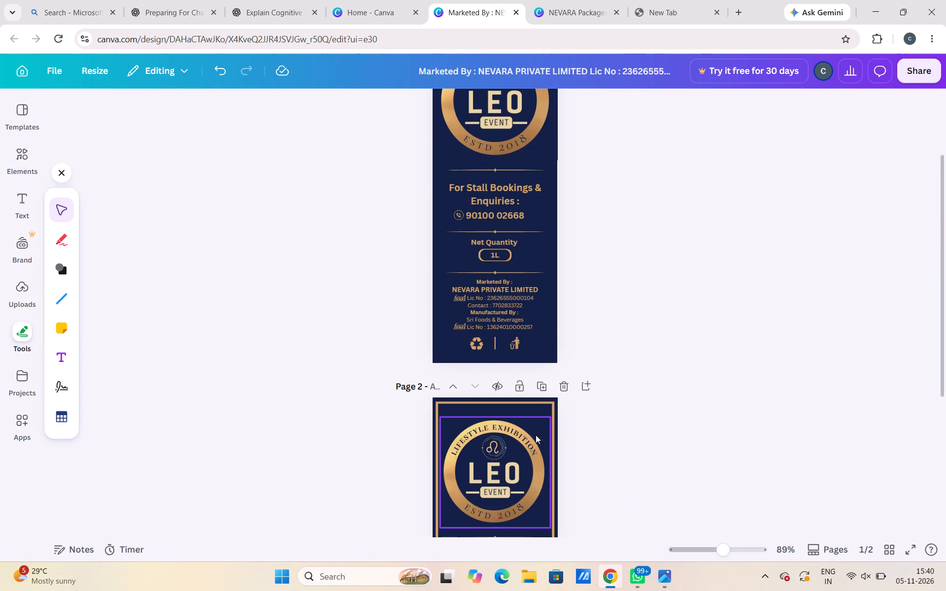
left_click(527, 398)
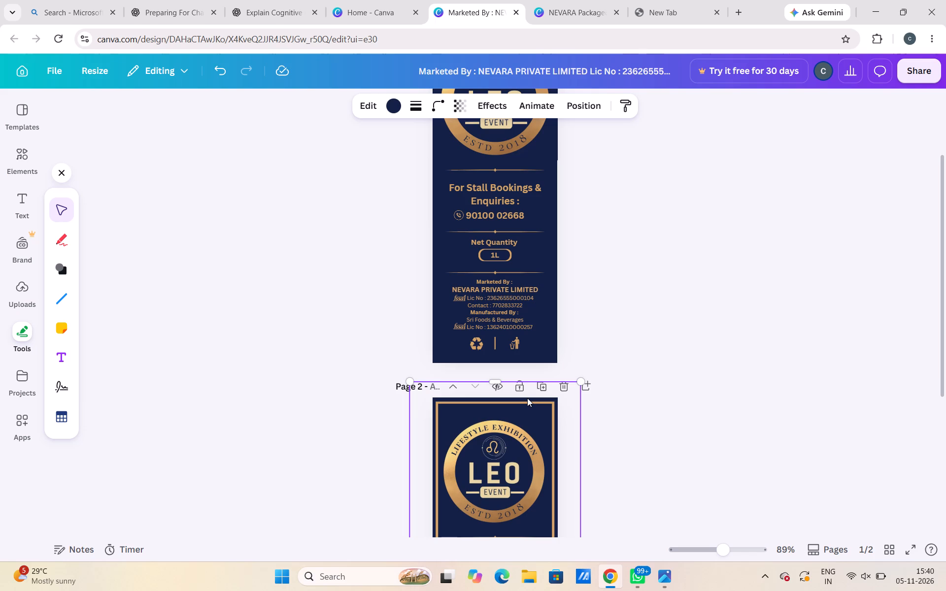
key("ctrl+c")
scroll(527, 398, "down", 4)
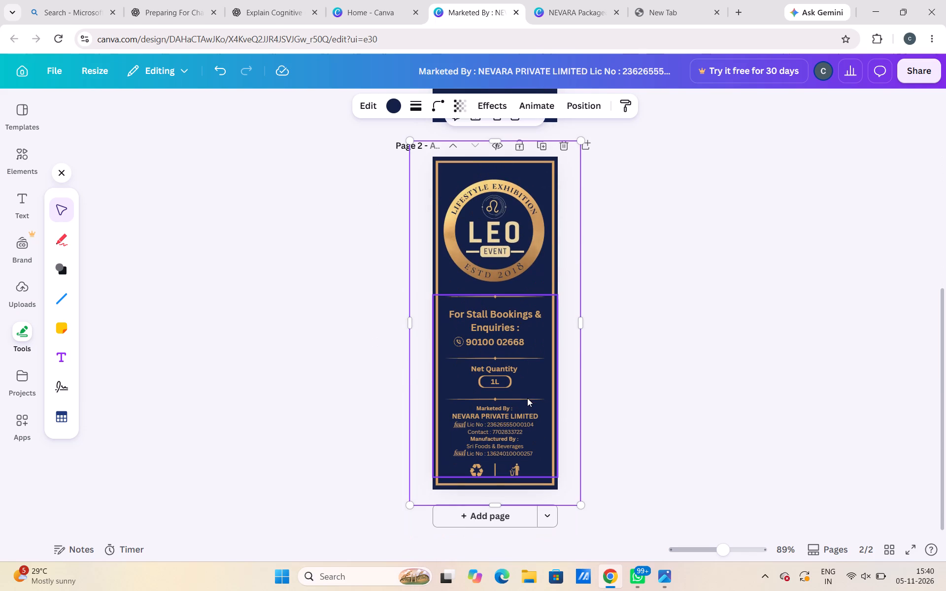
scroll(809, 471, "up", 6)
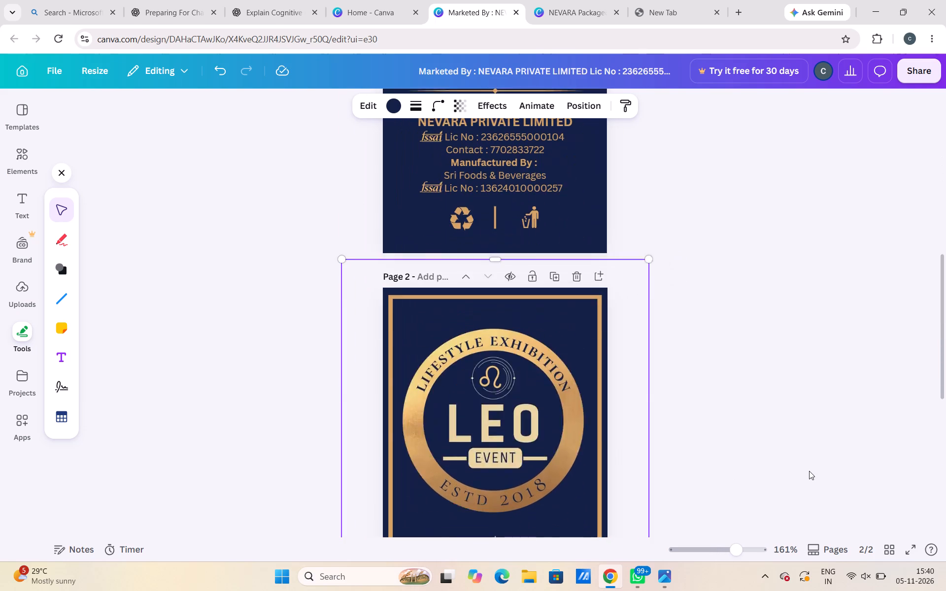
scroll(809, 471, "up", 2)
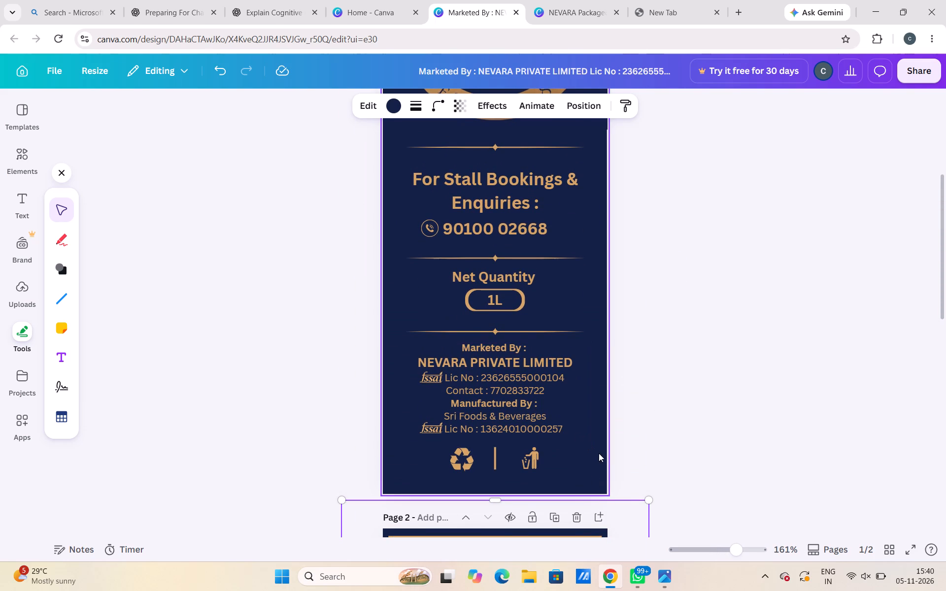
left_click(601, 457)
key("ctrl+v")
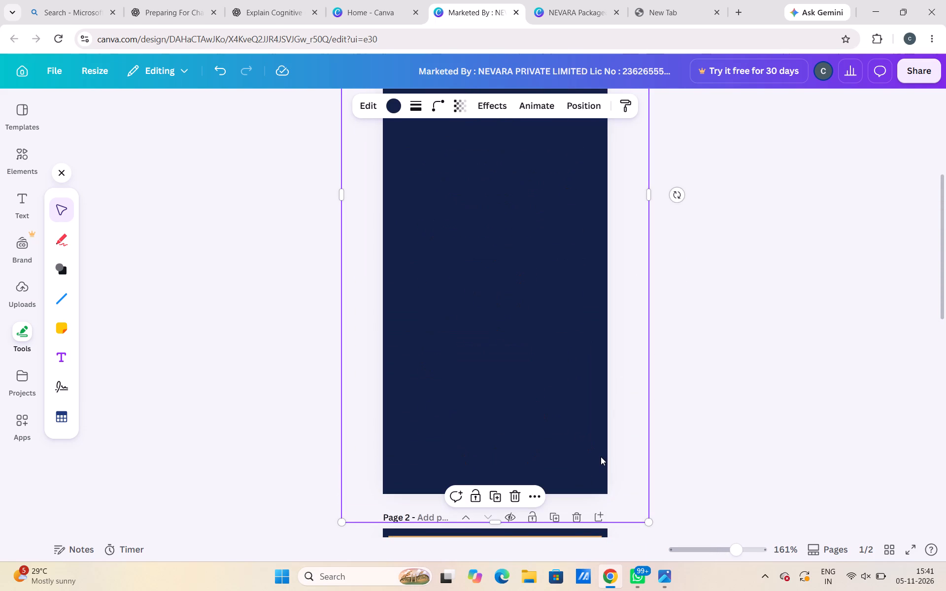
Send the pasted navy rectangle on page 1 backward behind all of the label's logo, text and icons.
left_click(581, 107)
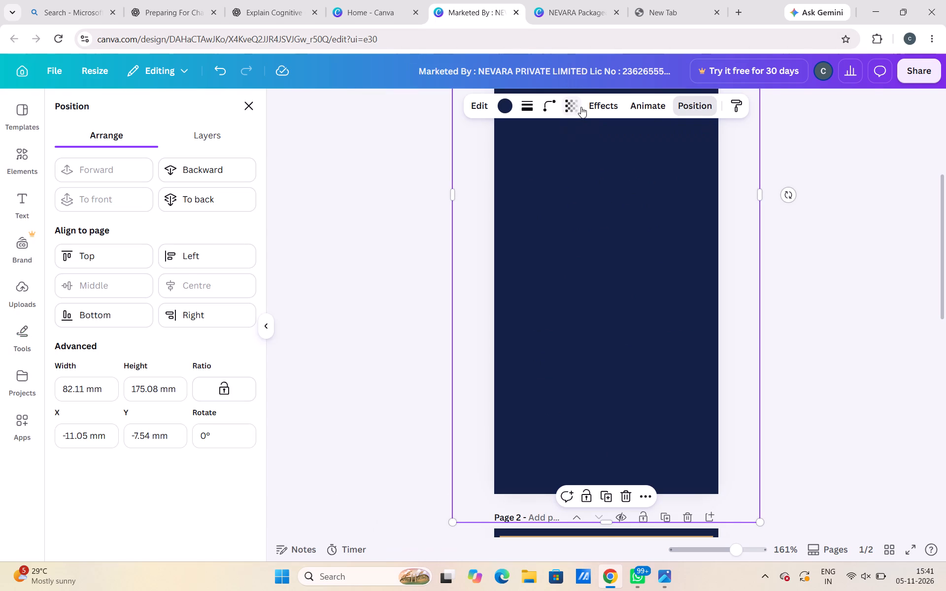
left_click(192, 160)
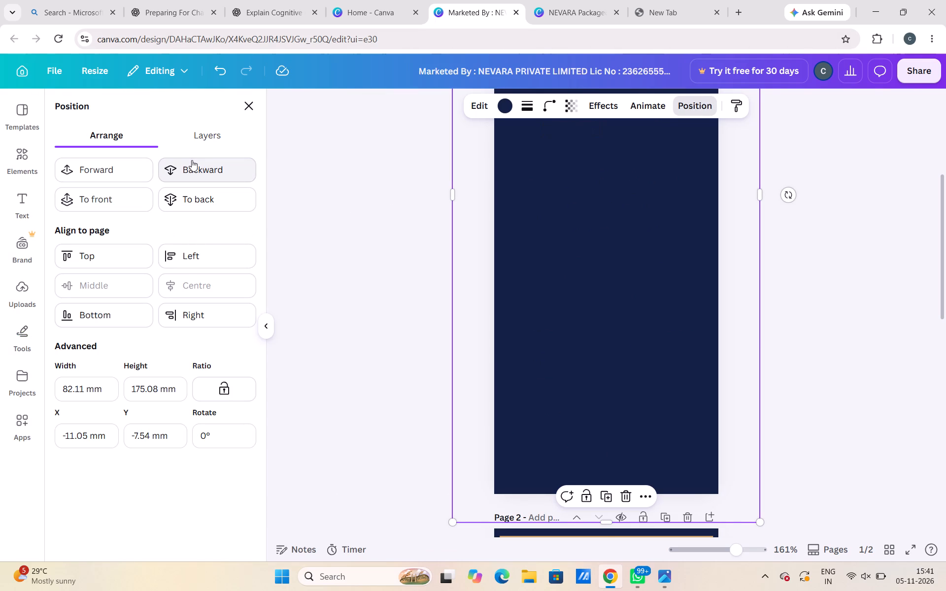
left_click(192, 160)
triple_click(192, 160)
triple_click(192, 160)
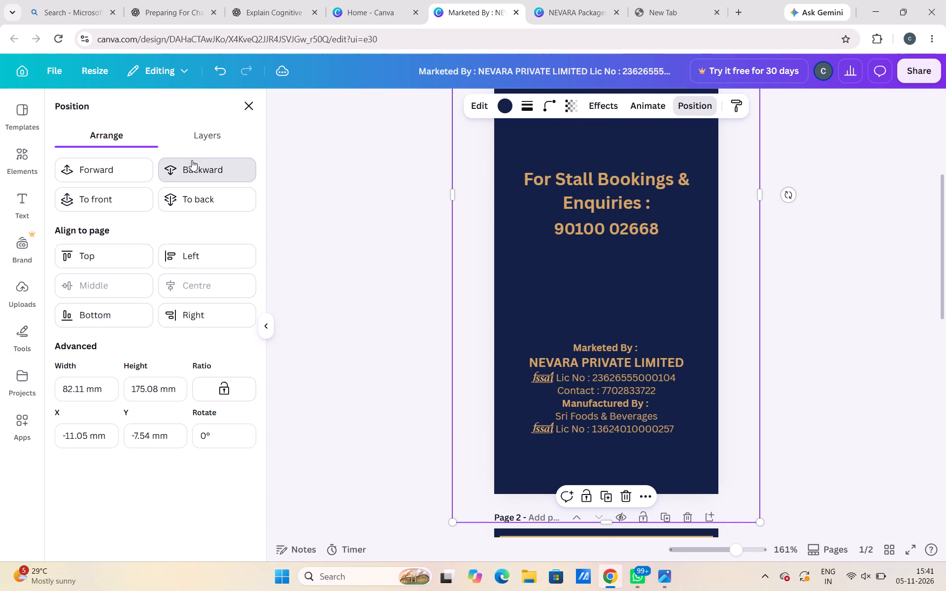
triple_click(192, 160)
triple_click(192, 160)
triple_click(192, 160)
triple_click(192, 160)
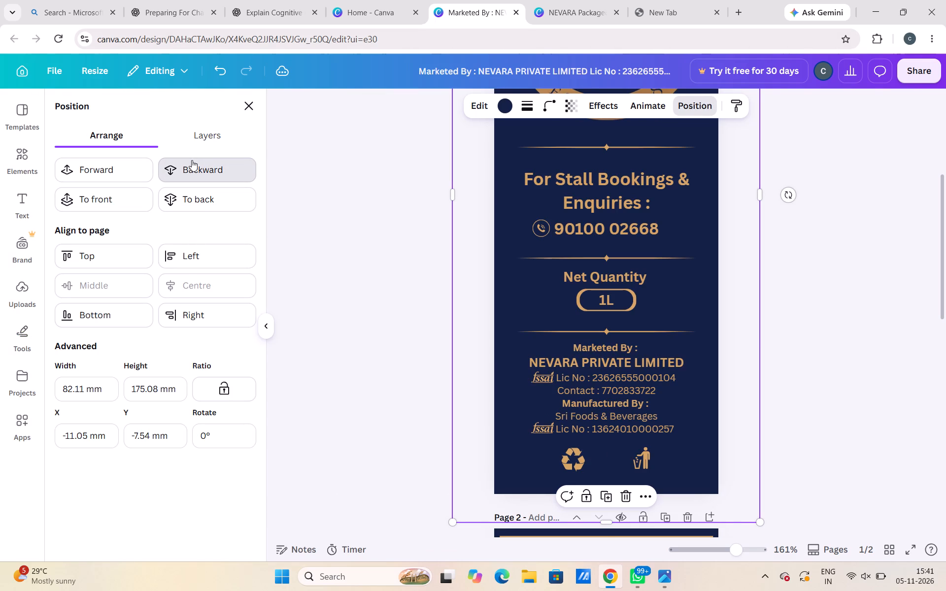
triple_click(192, 160)
left_click_drag(192, 160, 316, 240)
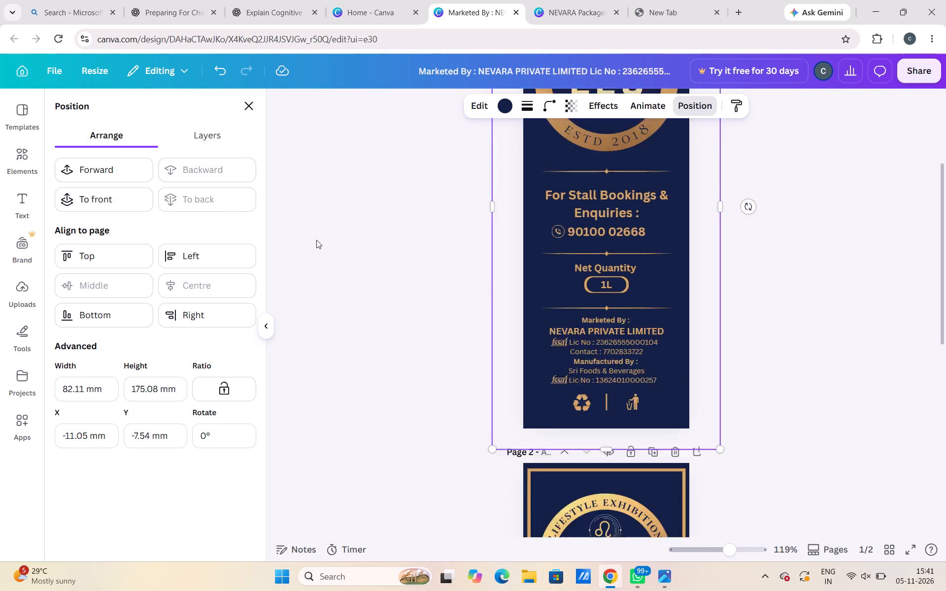
Examine the page 1 and page 2 labels, comparing their full-page navy backgrounds and page 2's gold frame.
scroll(316, 240, "up", 4)
scroll(316, 240, "down", 5)
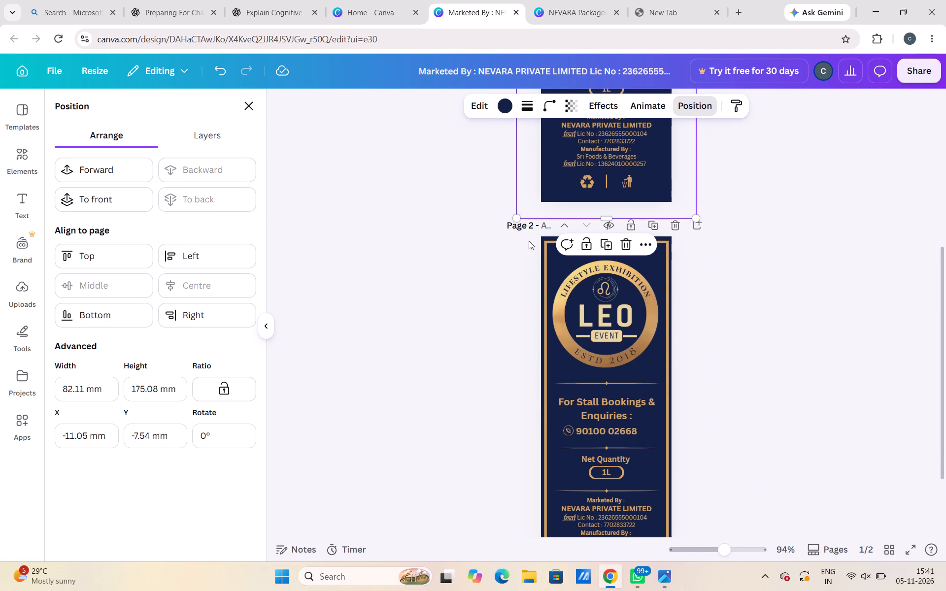
left_click(544, 237)
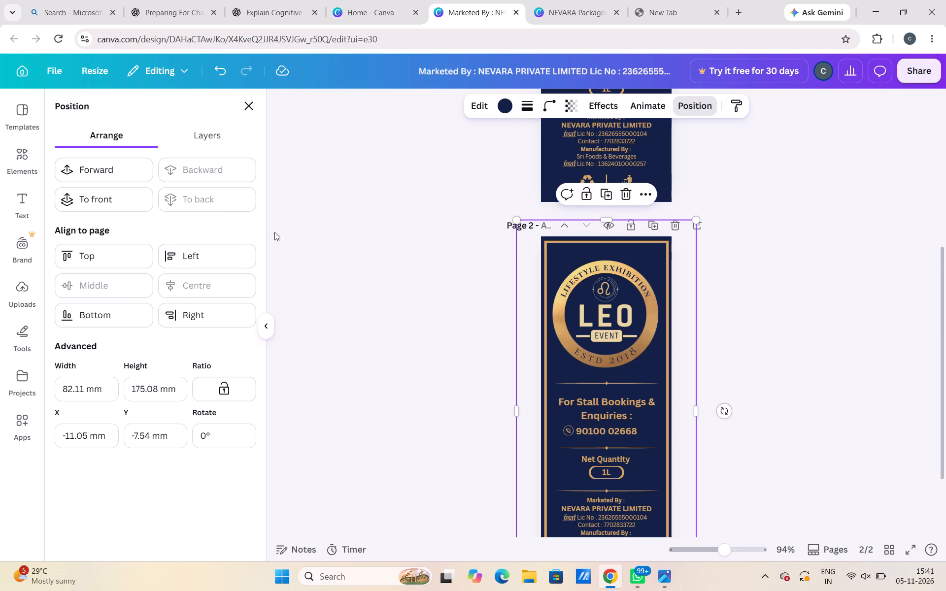
left_click(333, 239)
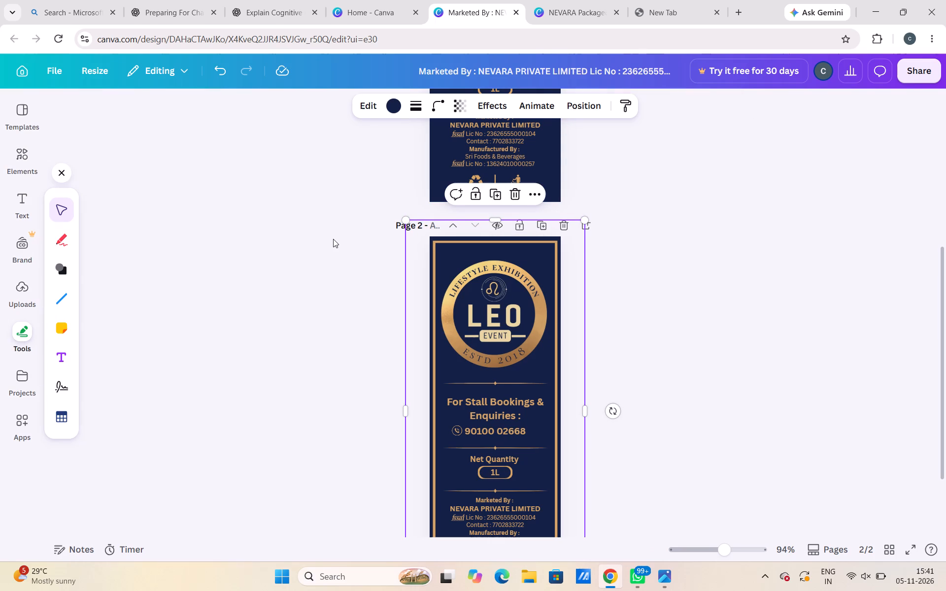
left_click(333, 239)
scroll(333, 239, "down", 6)
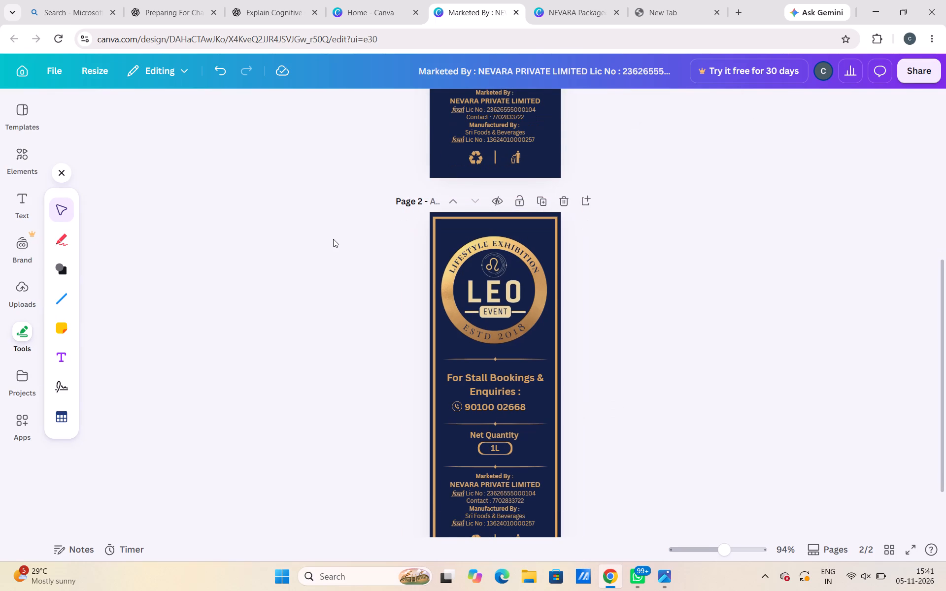
scroll(333, 239, "up", 2)
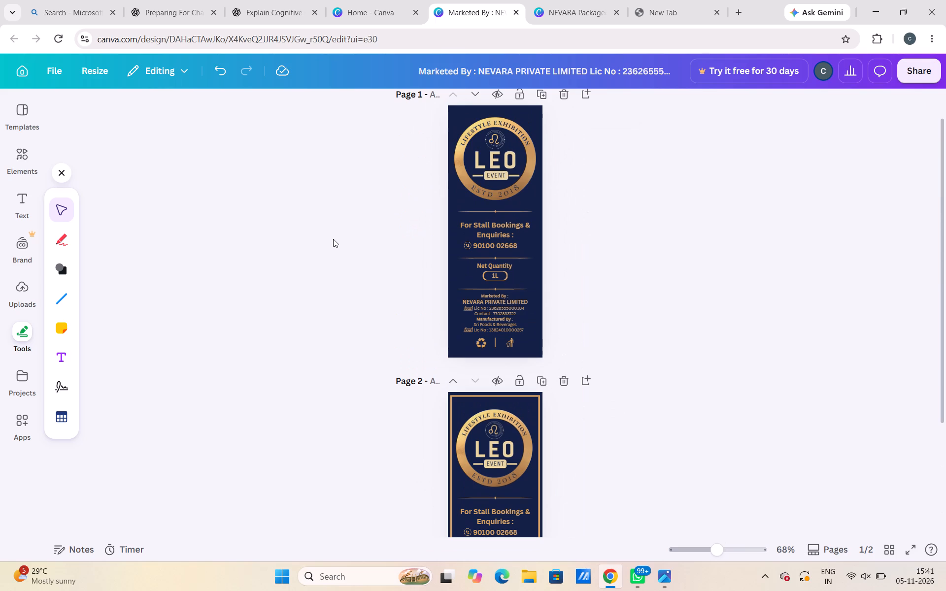
scroll(333, 239, "down", 3)
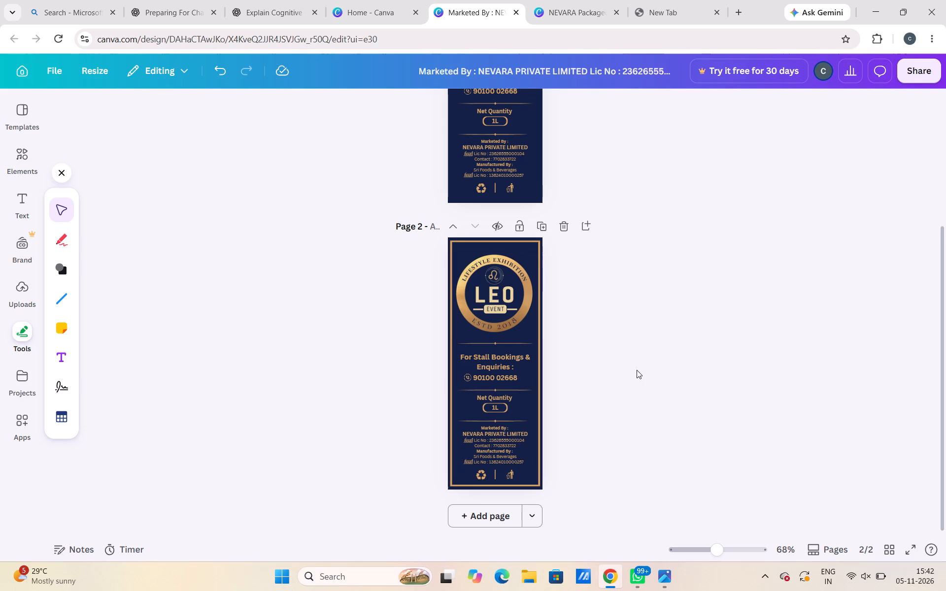
scroll(637, 370, "up", 3)
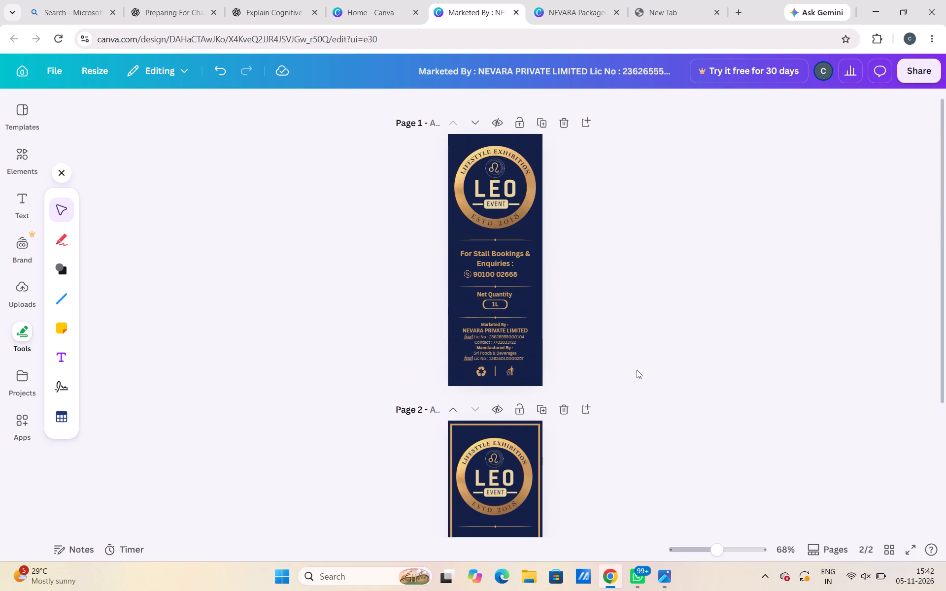
scroll(632, 325, "down", 2)
scroll(632, 325, "up", 5)
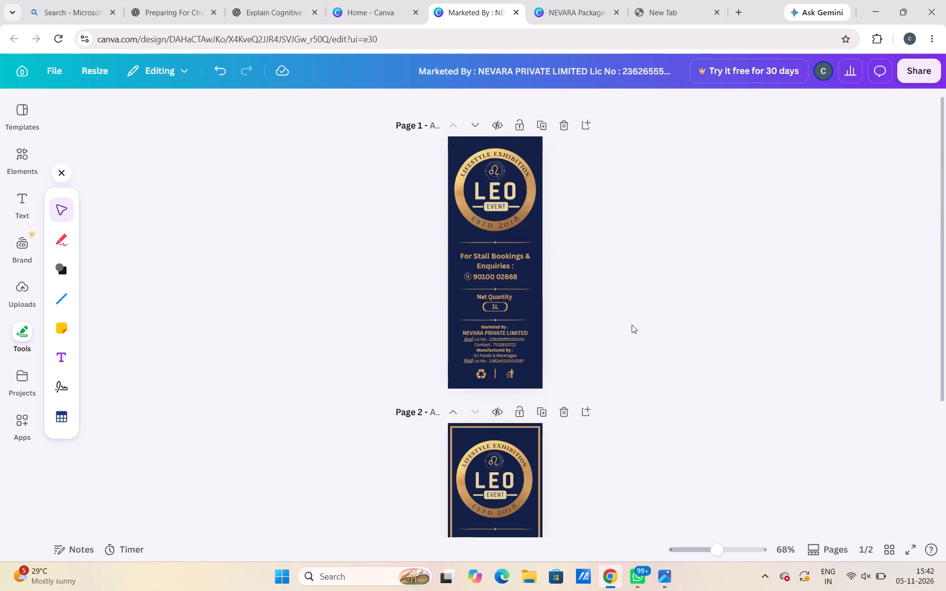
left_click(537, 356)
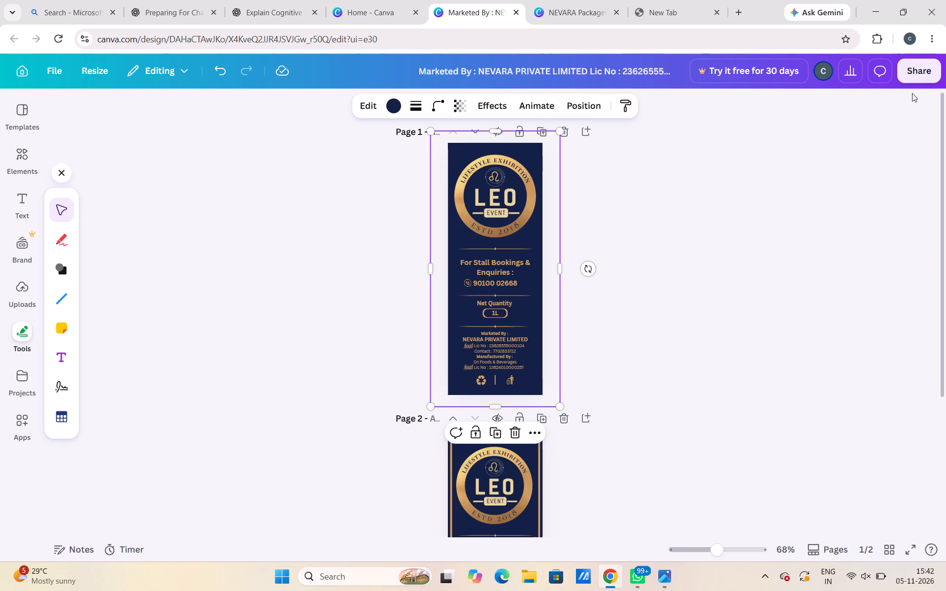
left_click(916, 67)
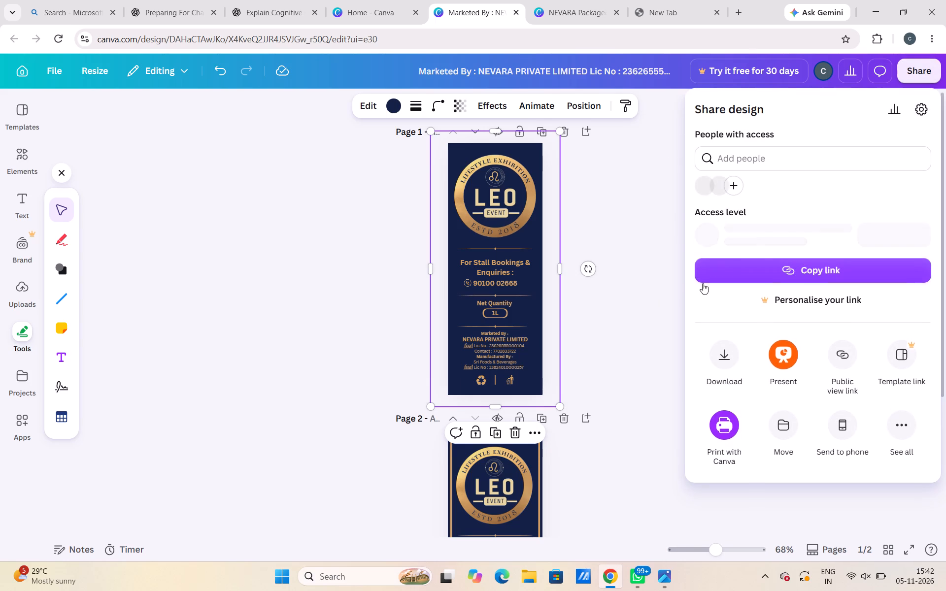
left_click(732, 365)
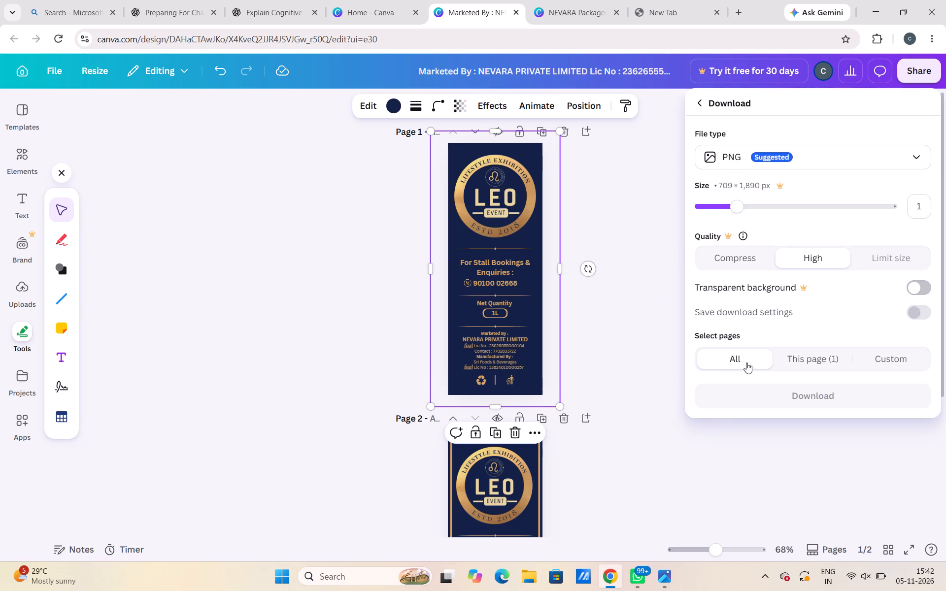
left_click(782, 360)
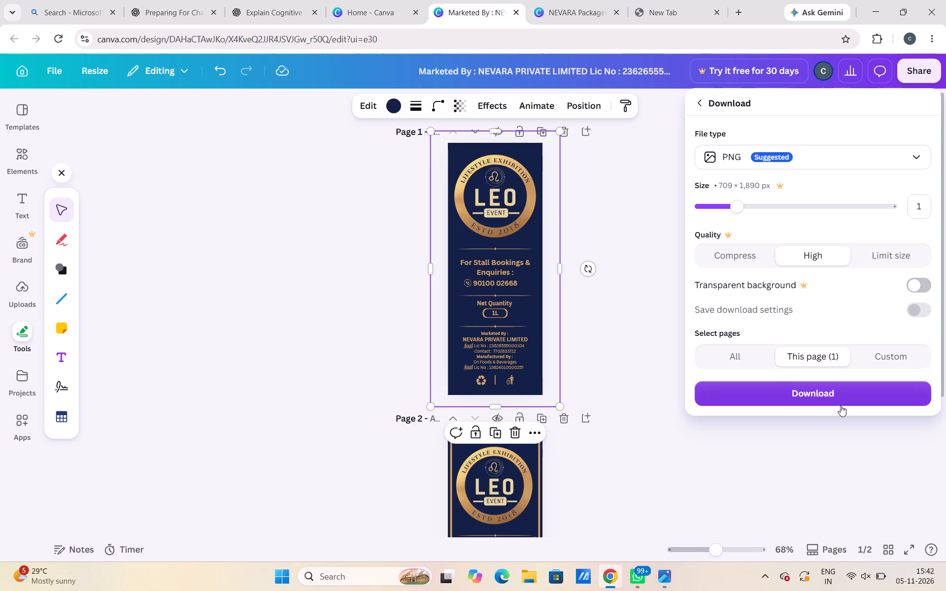
Rename the design as "lio".
left_click(635, 69)
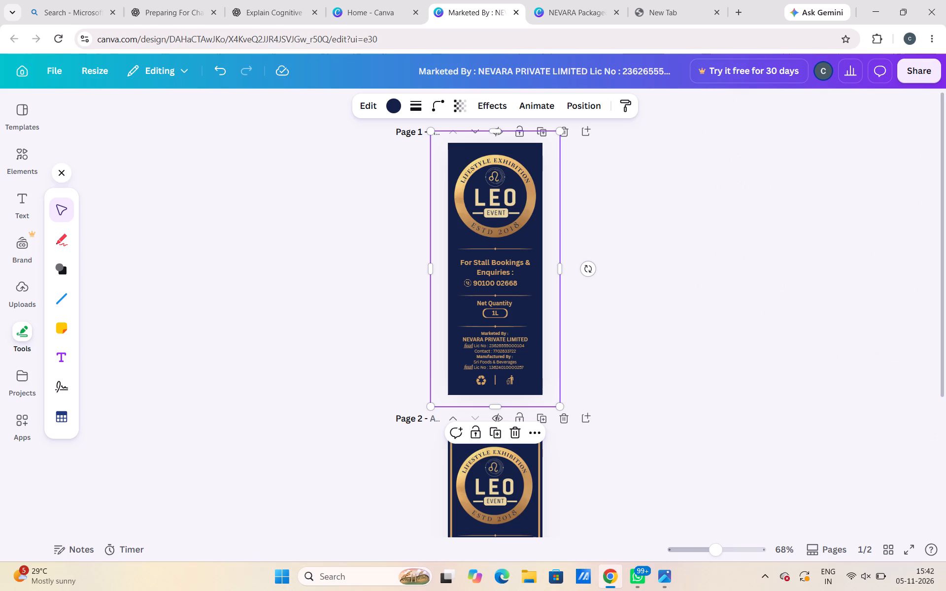
key("ctrl+a")
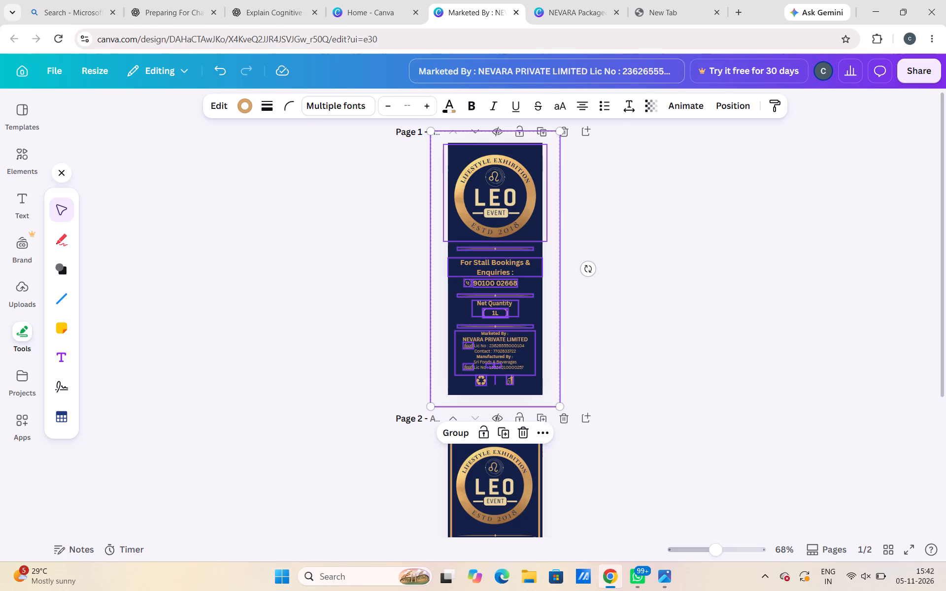
left_click(635, 69)
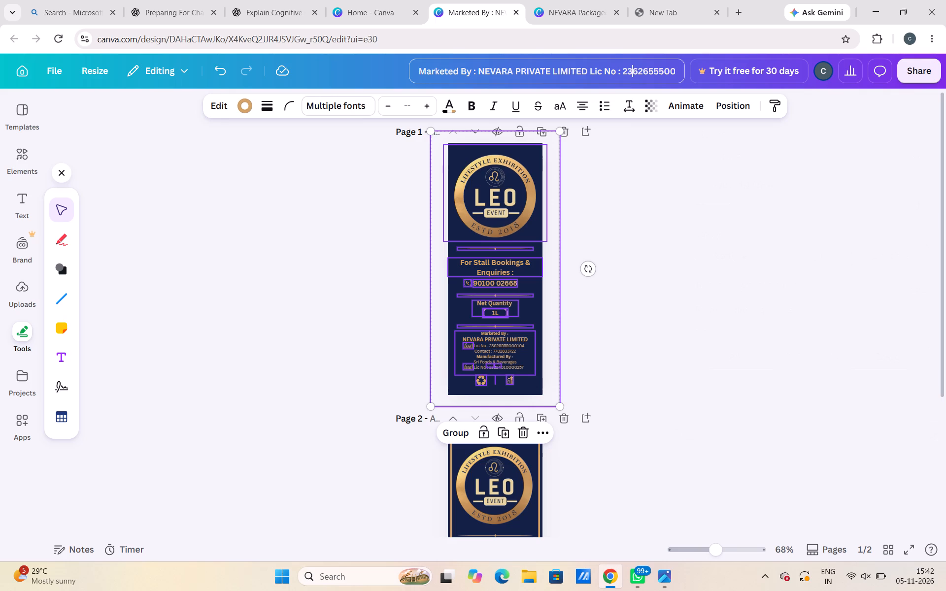
left_click(635, 69, "ctrl")
key("ctrl+a")
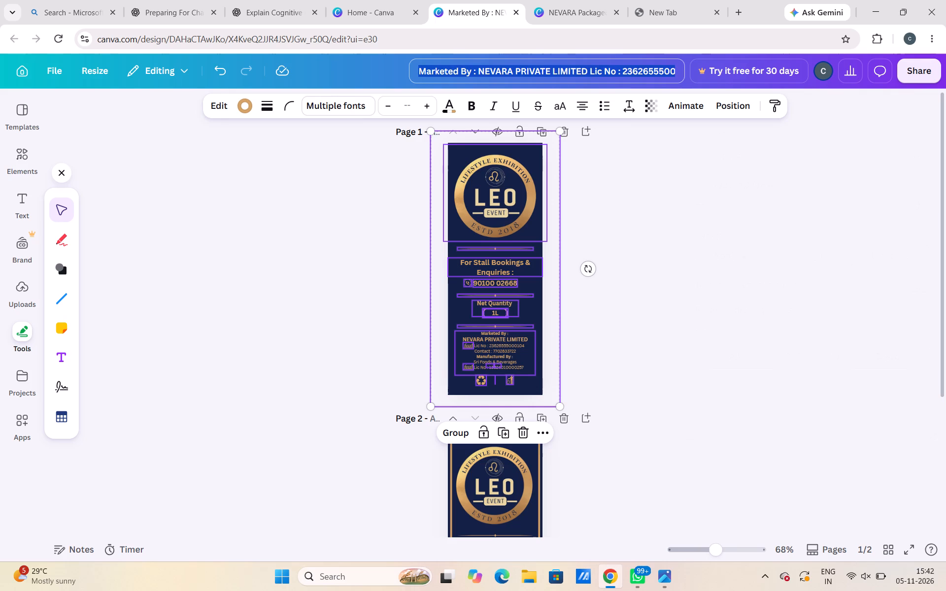
type("lio")
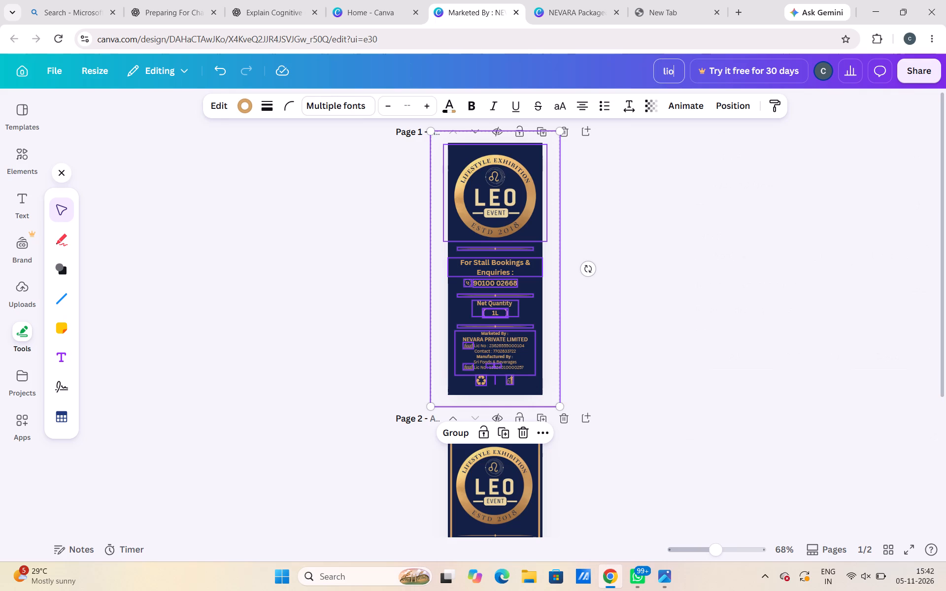
left_click(823, 337)
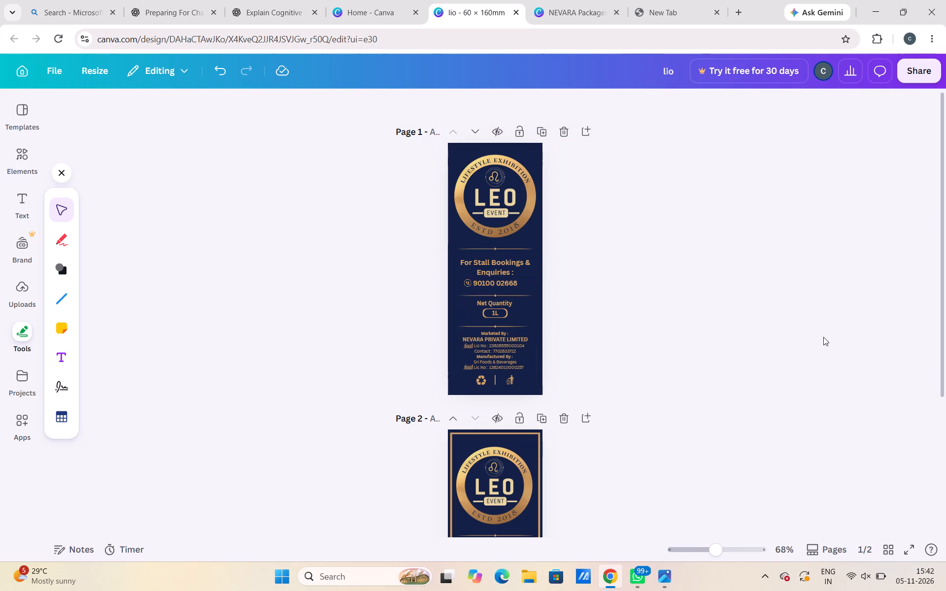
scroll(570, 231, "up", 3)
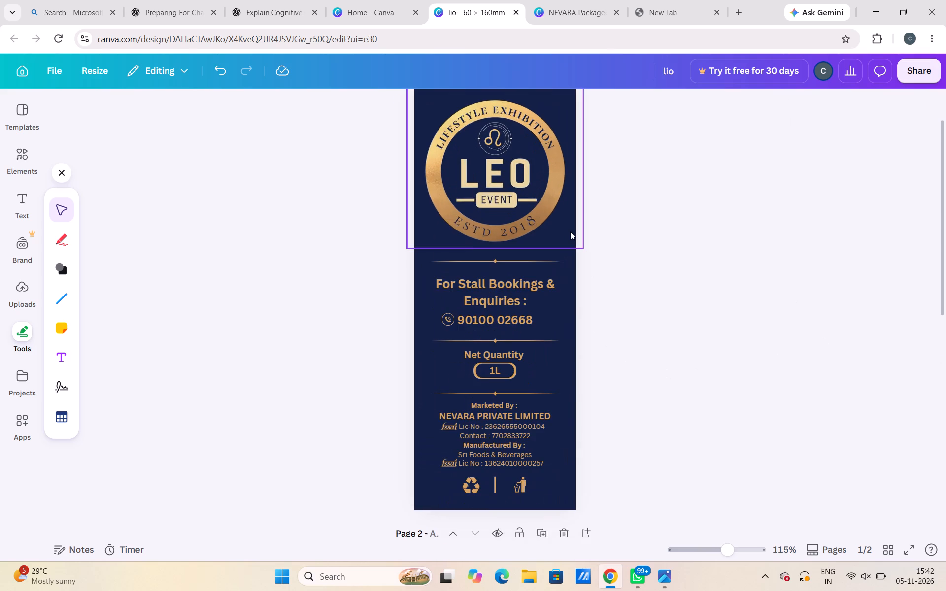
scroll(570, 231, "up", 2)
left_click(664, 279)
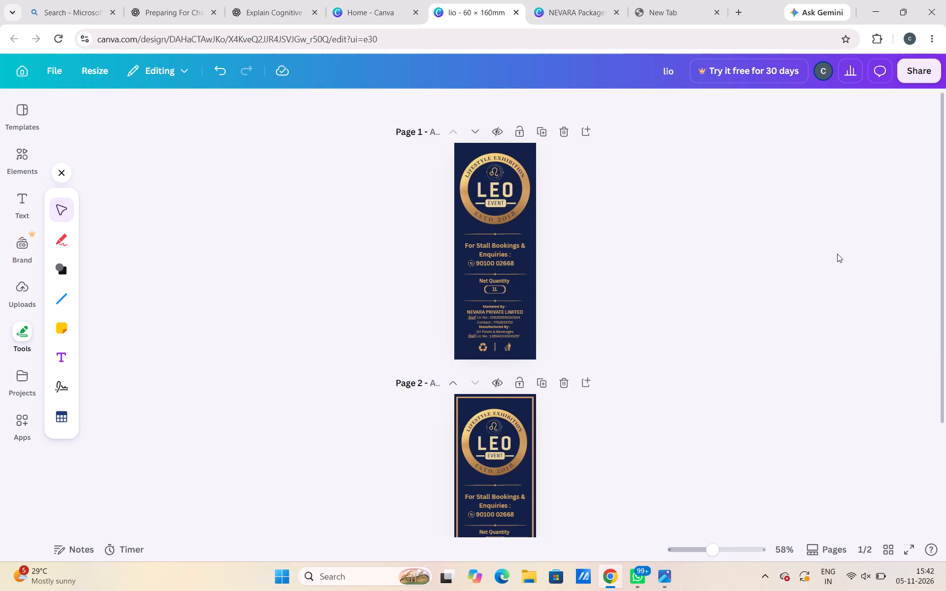
Examine the plain page 1 label and the gold-framed page 2 label, comparing their layout and text at different magnifications.
scroll(837, 254, "down", 2)
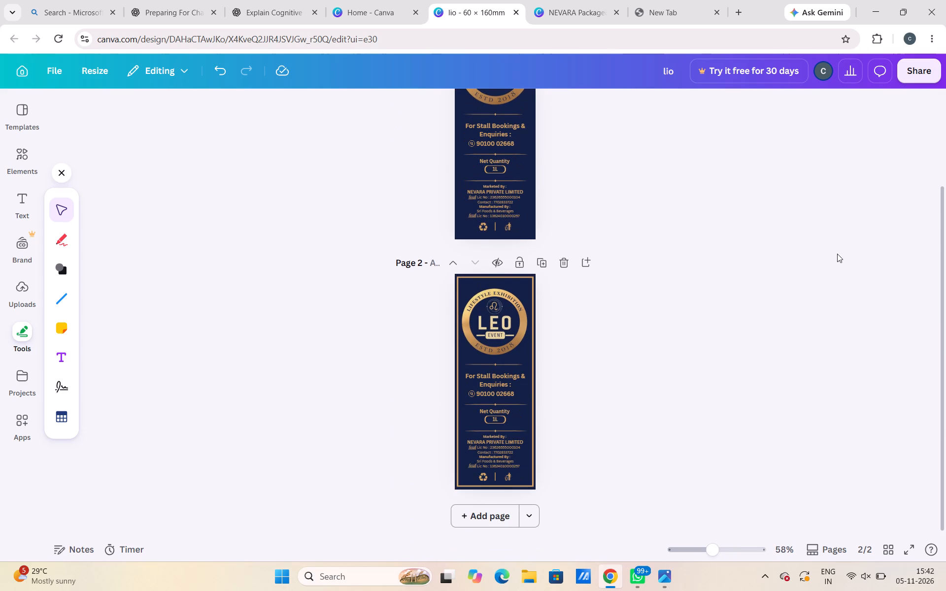
scroll(837, 254, "up", 2)
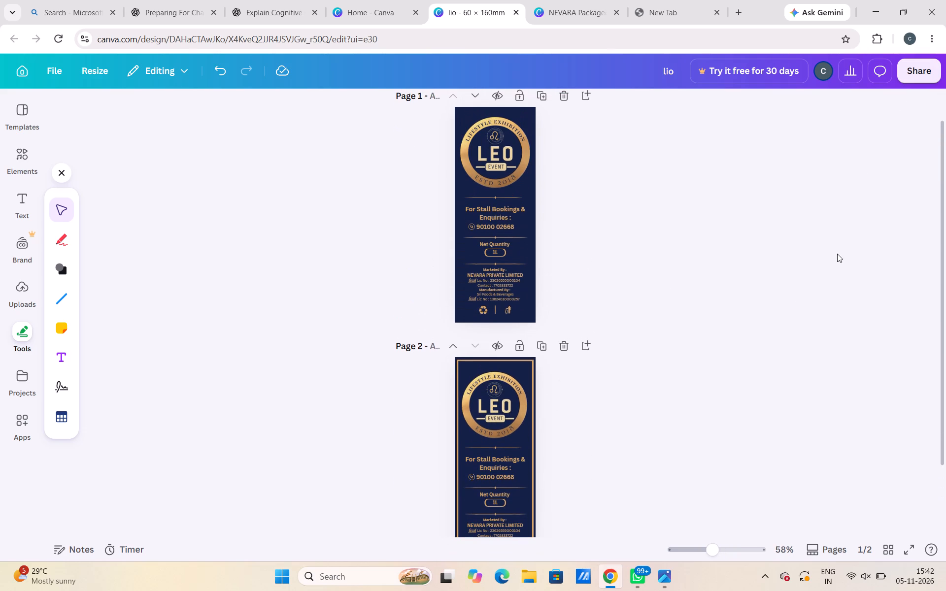
scroll(837, 254, "down", 2)
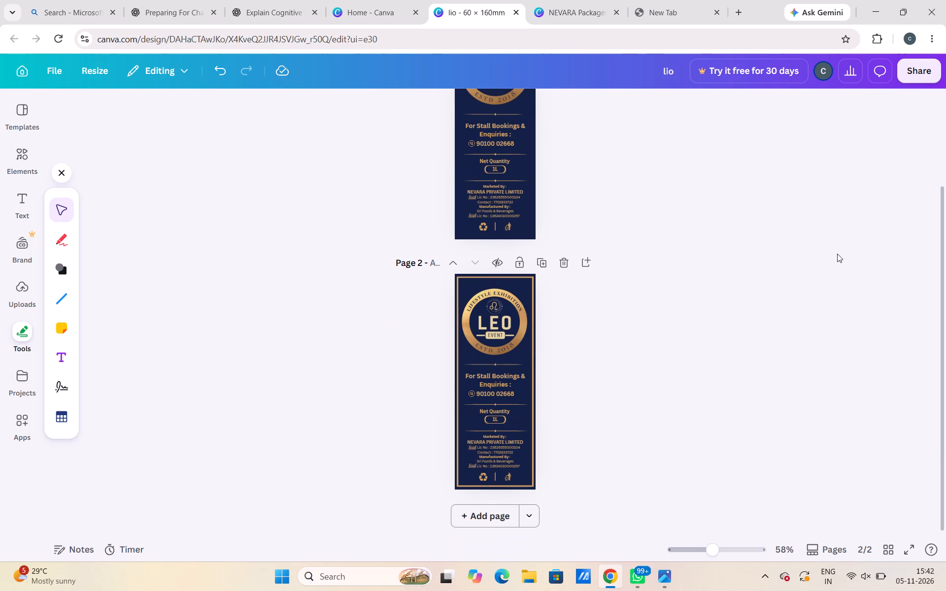
scroll(837, 254, "up", 2)
scroll(837, 254, "down", 1)
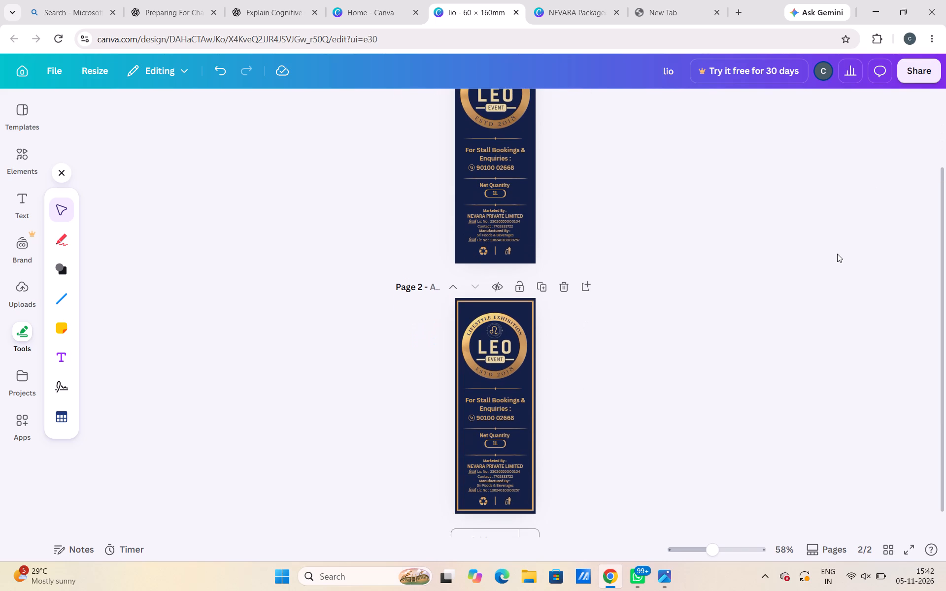
scroll(837, 254, "up", 2)
scroll(837, 254, "down", 1)
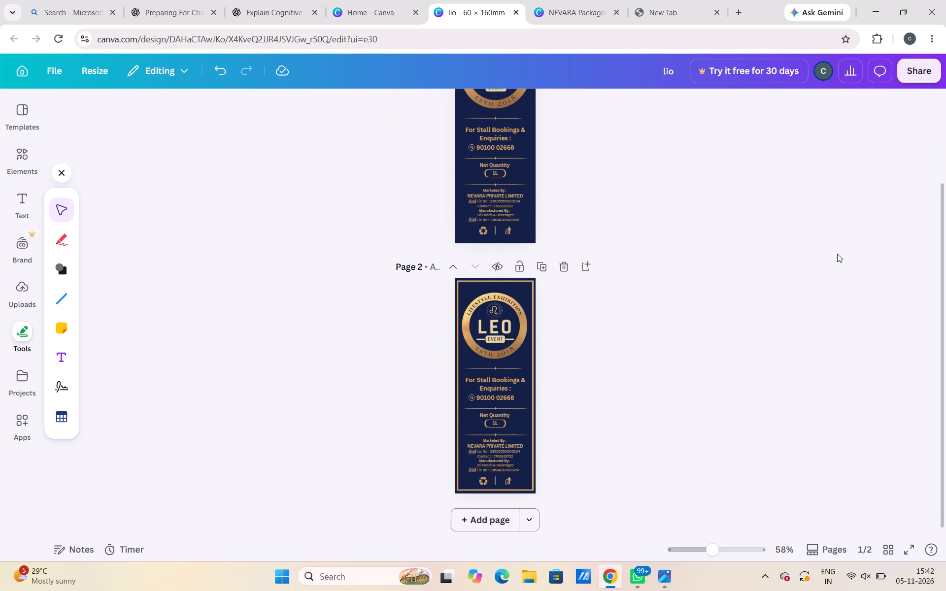
scroll(837, 254, "down", 1)
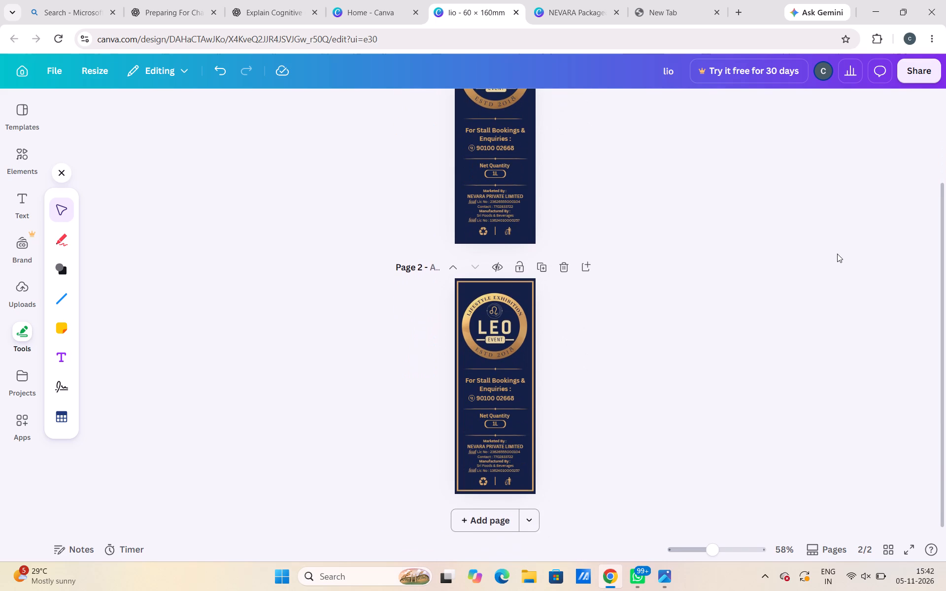
scroll(837, 254, "up", 2)
scroll(837, 254, "down", 1)
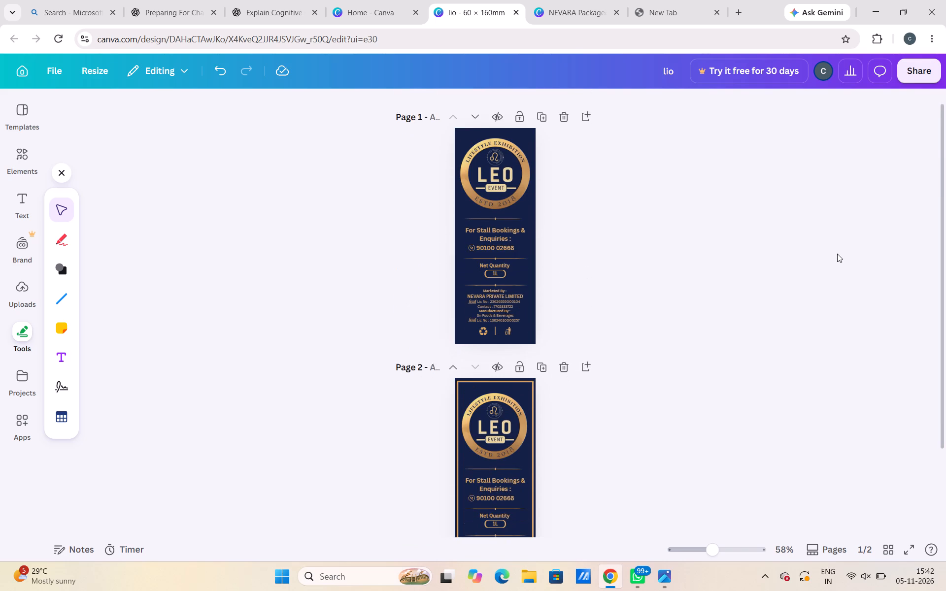
scroll(837, 254, "down", 1)
scroll(837, 254, "up", 2)
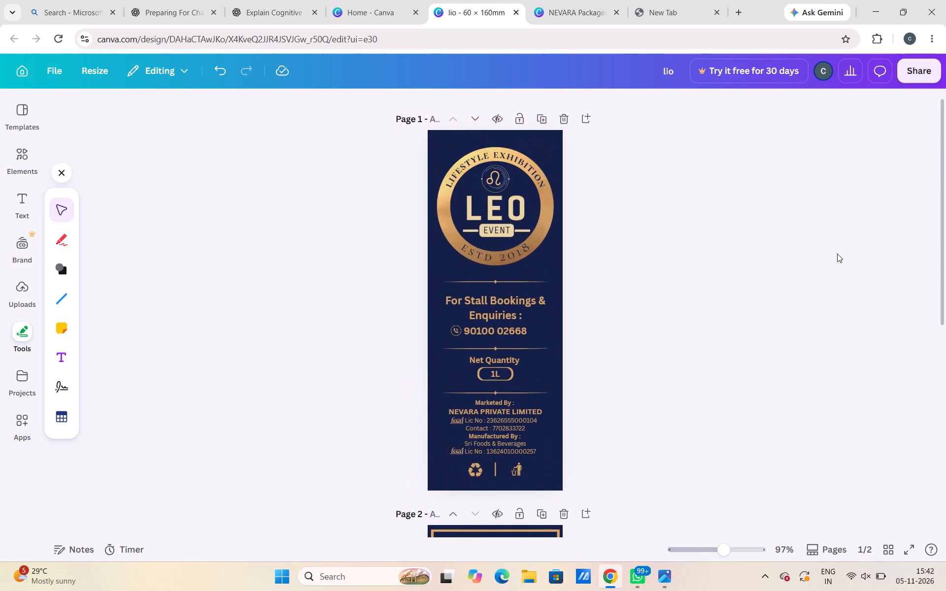
scroll(837, 254, "down", 5)
scroll(837, 254, "up", 4)
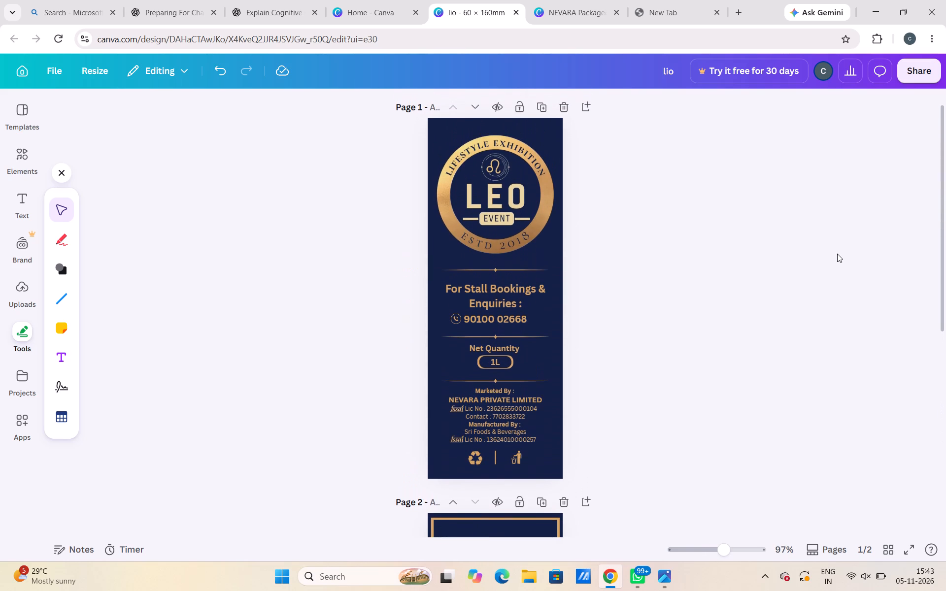
scroll(837, 254, "down", 3)
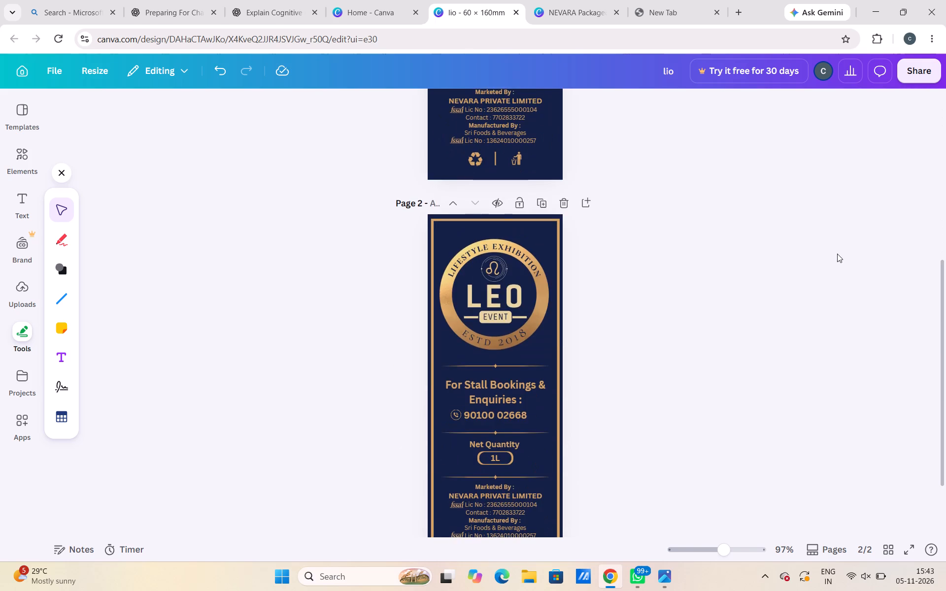
scroll(837, 254, "up", 5)
scroll(837, 254, "down", 5)
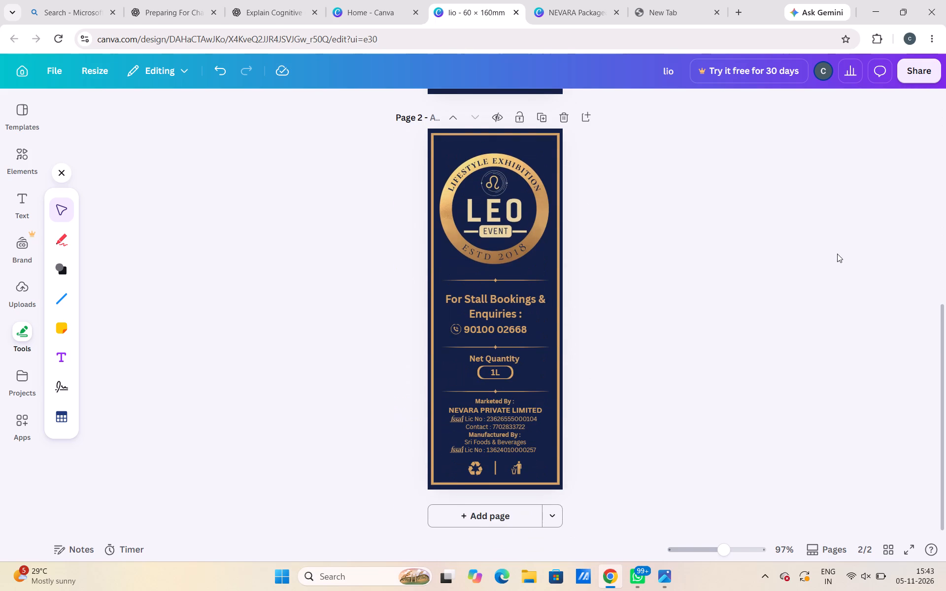
scroll(837, 254, "up", 7)
scroll(837, 254, "down", 3)
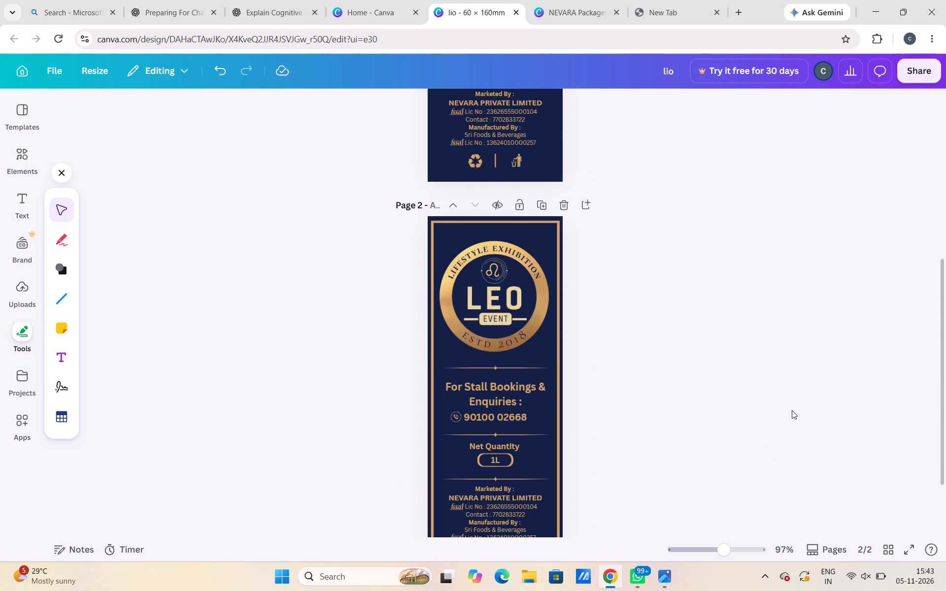
scroll(792, 410, "down", 2)
scroll(792, 410, "up", 3)
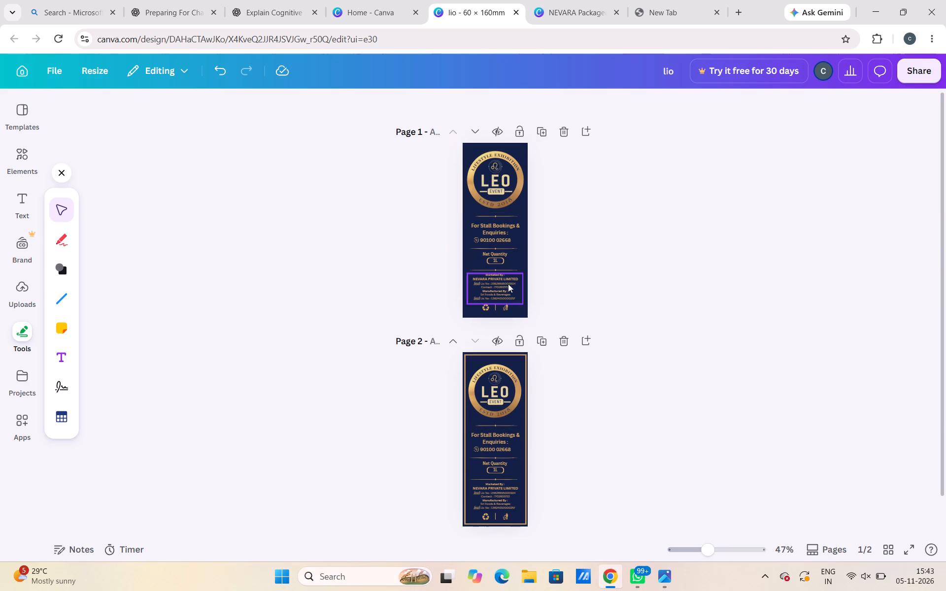
Group page 1's LEO Event logo, text, dividers and icons together, leaving the navy background out.
left_click_drag(444, 164, 522, 293)
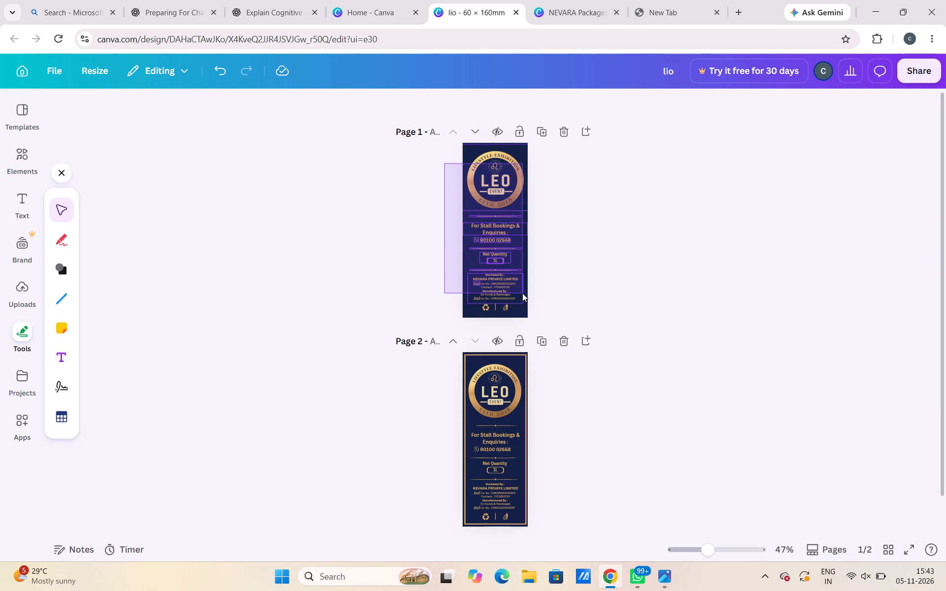
left_click_drag(522, 293, 539, 309)
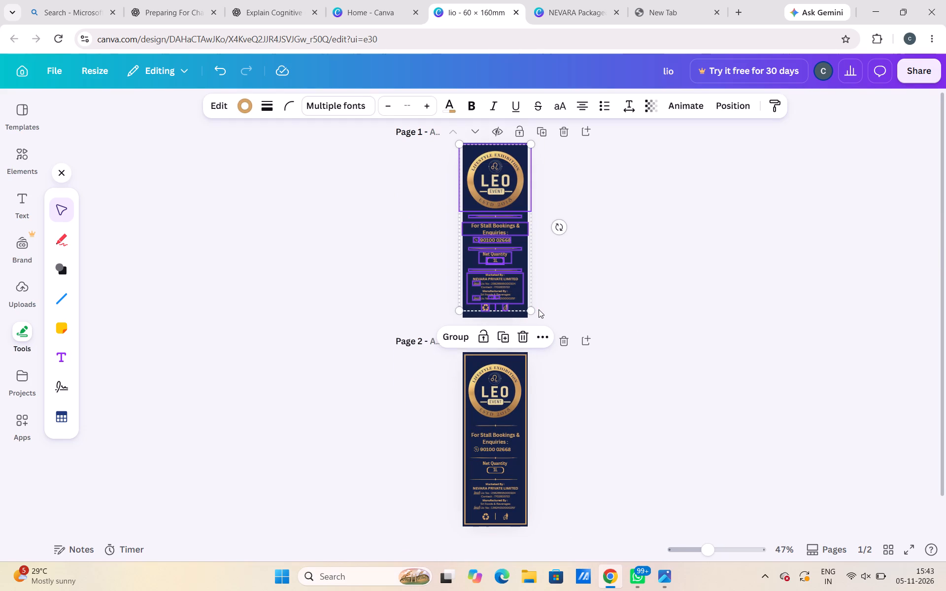
key("ctrl+g")
left_click(590, 318)
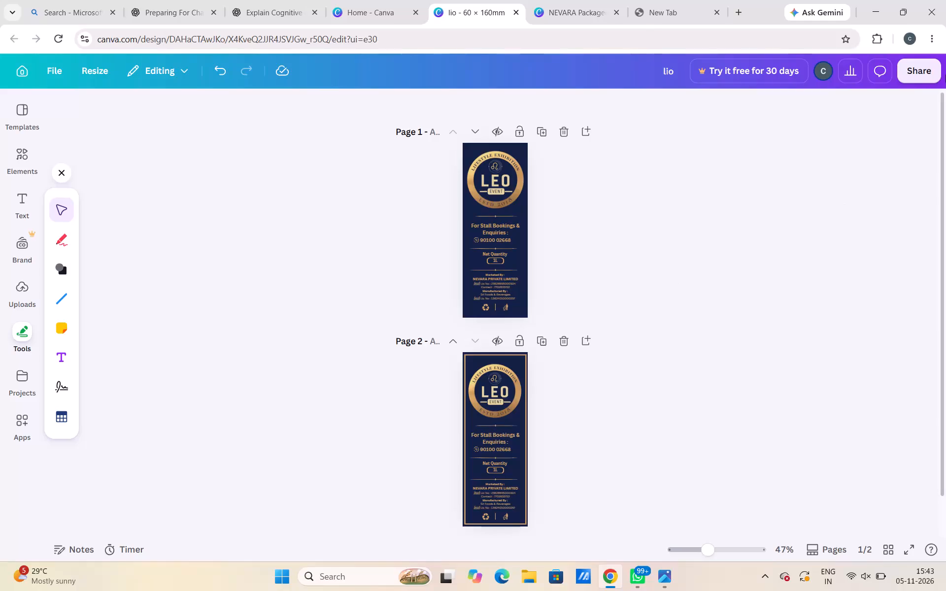
Download only page 1, the plain navy label, as a PNG.
left_click(919, 75)
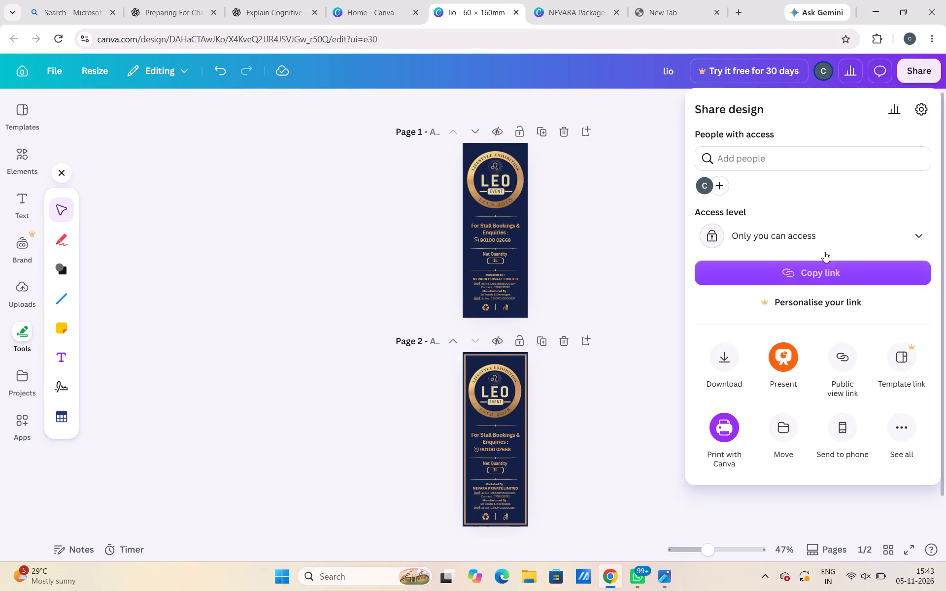
left_click(726, 353)
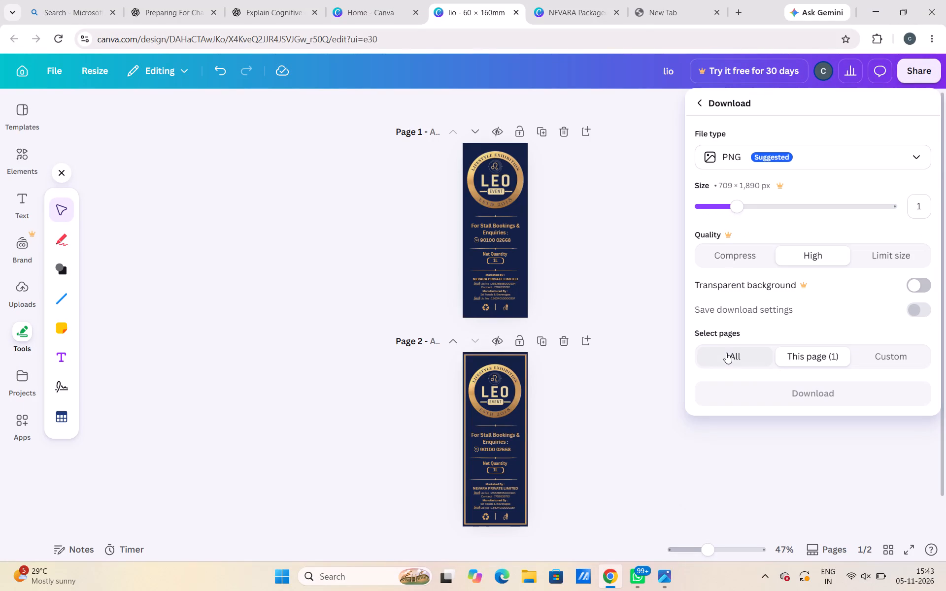
left_click(786, 394)
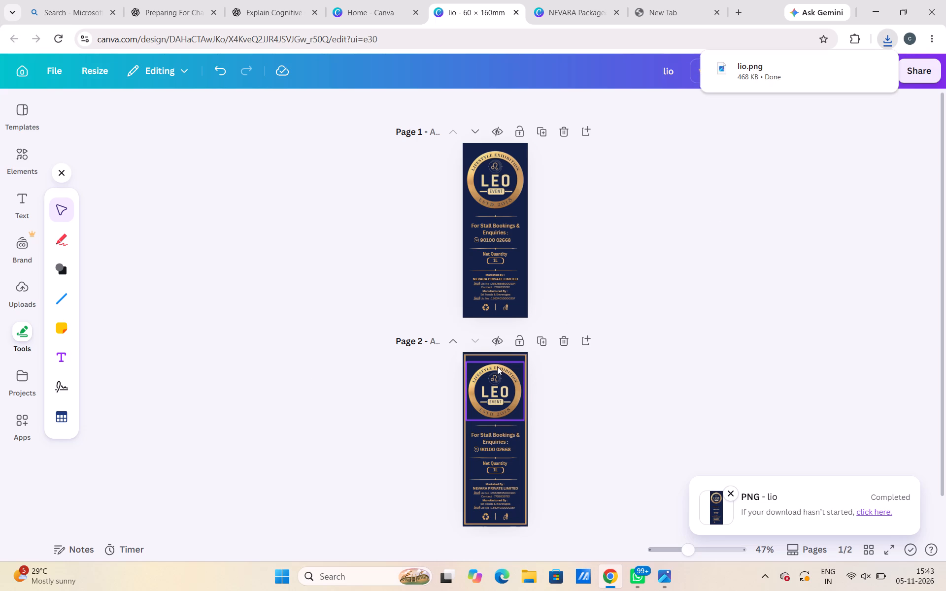
Download only page 2, the gold-framed label, as a PNG.
left_click(489, 353)
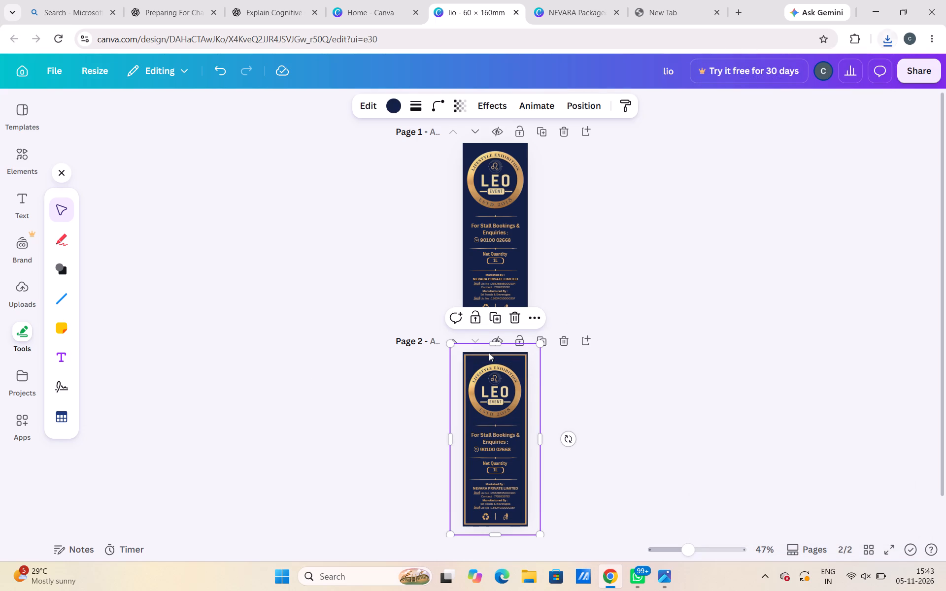
left_click(916, 70)
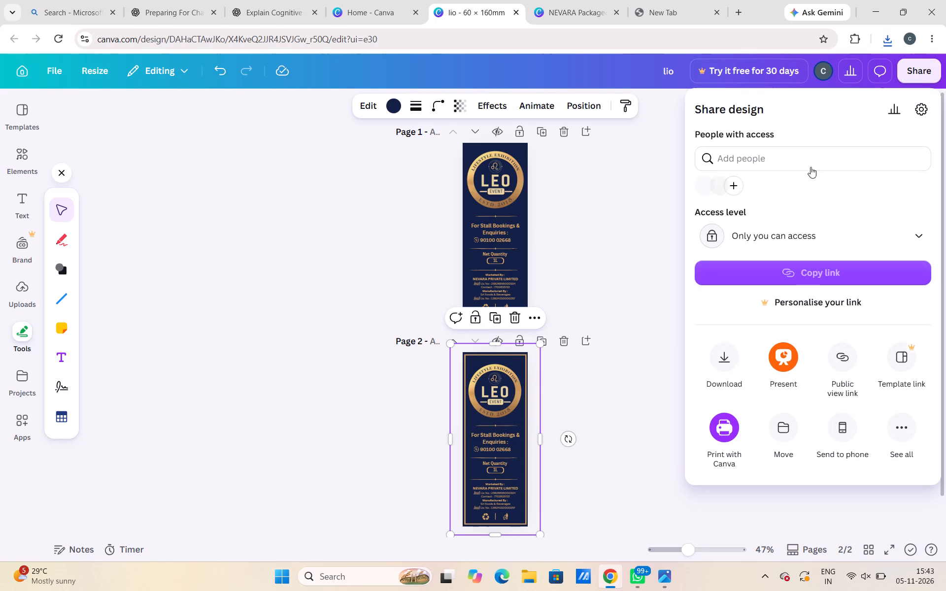
left_click(727, 372)
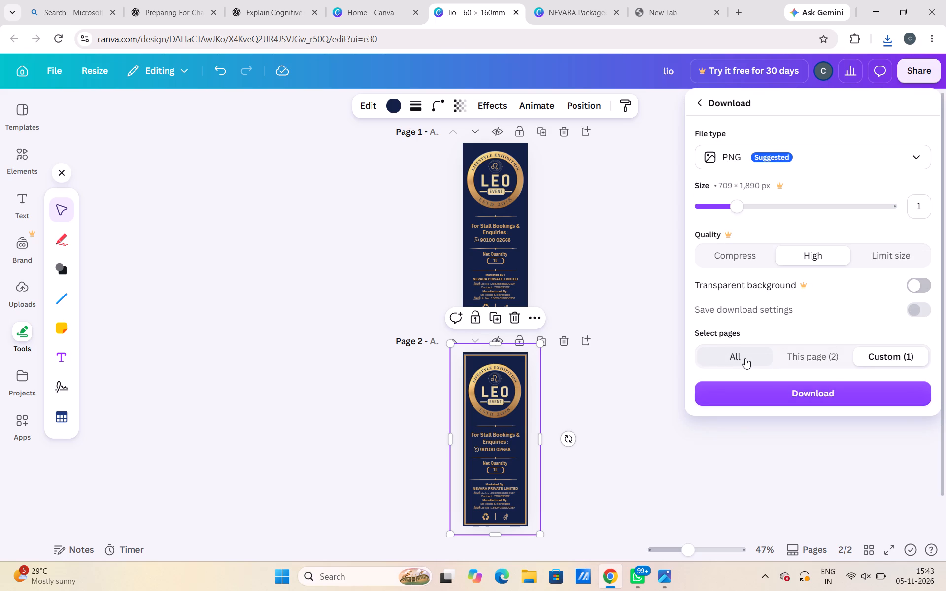
left_click(822, 352)
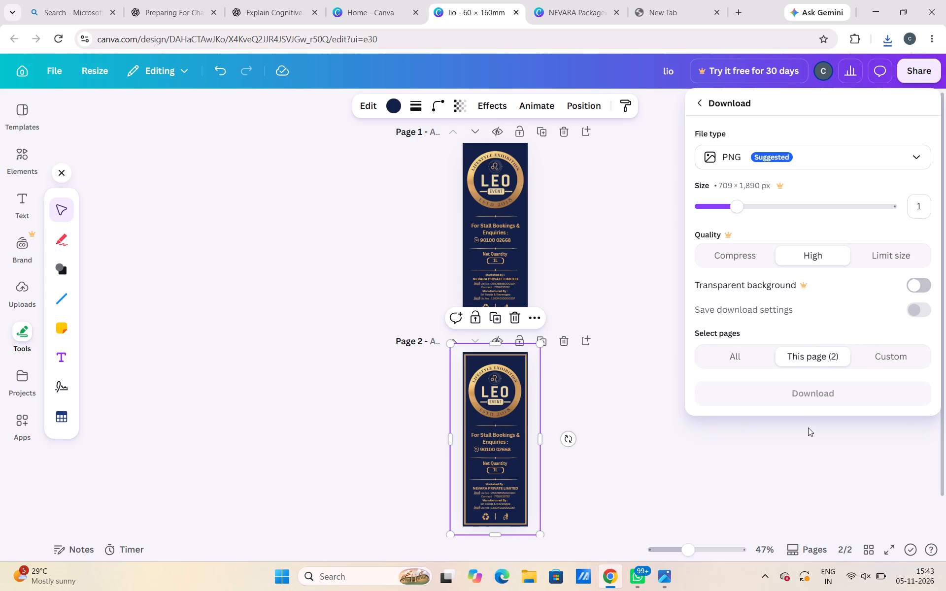
left_click(799, 394)
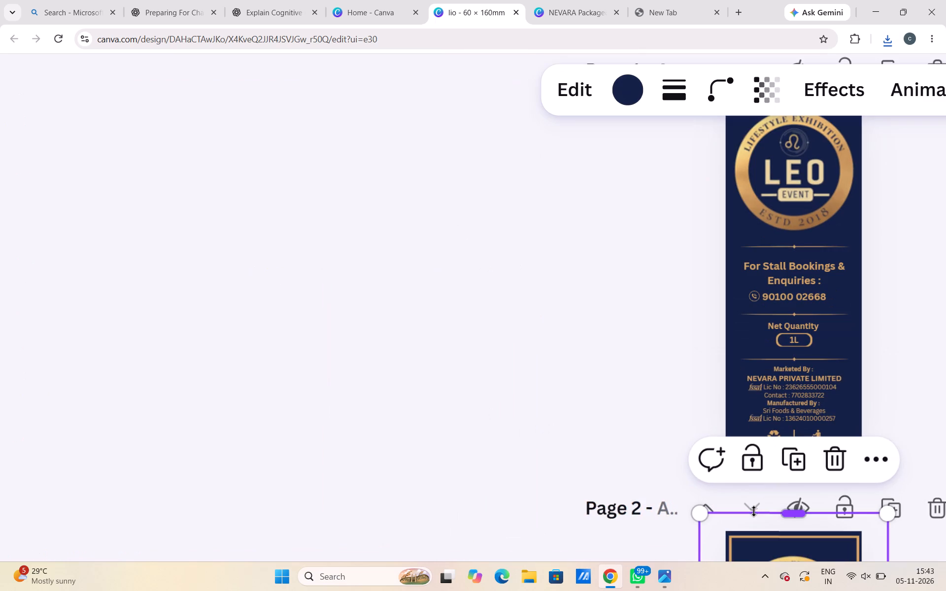
Capture a rectangular screen snip around the whole gold-framed label on page 2.
scroll(754, 511, "down", 7)
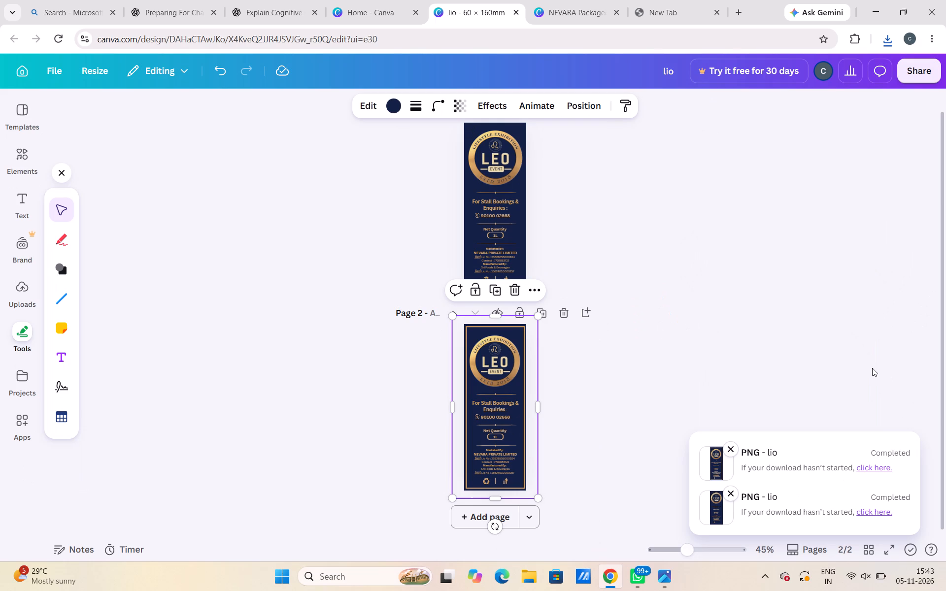
left_click(803, 331)
scroll(803, 331, "right", 1)
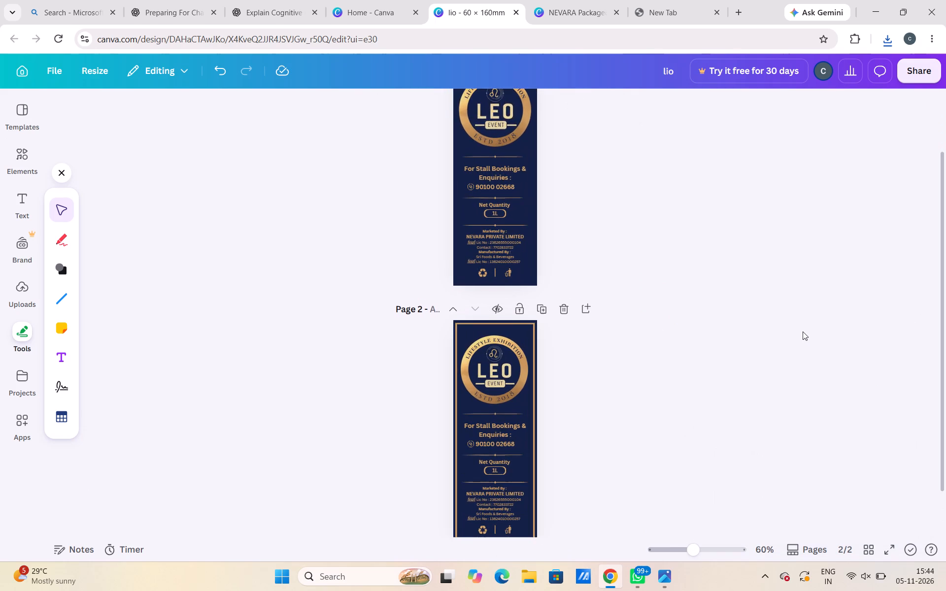
scroll(803, 331, "down", 3)
scroll(803, 331, "right", 4)
scroll(803, 331, "up", 1)
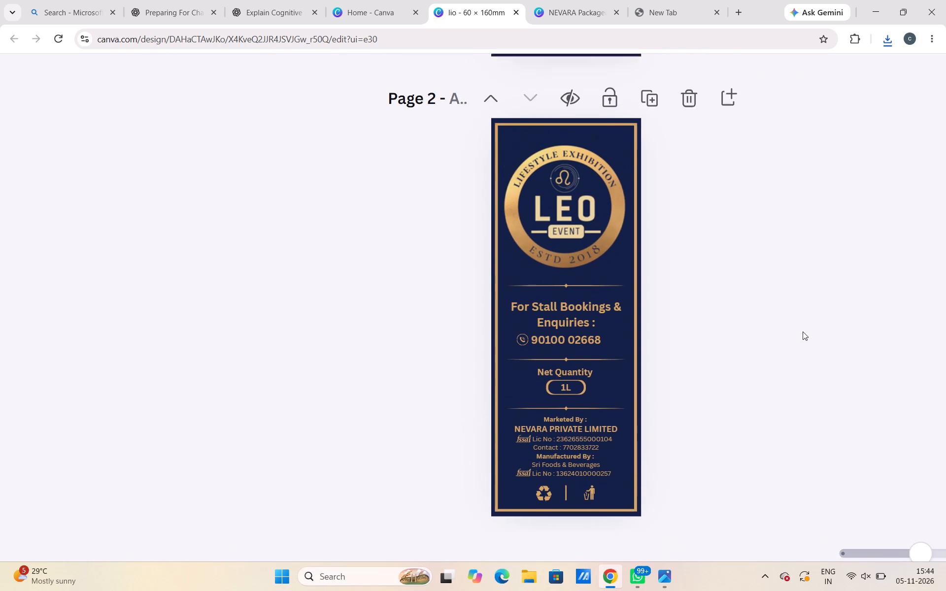
scroll(803, 331, "up", 1)
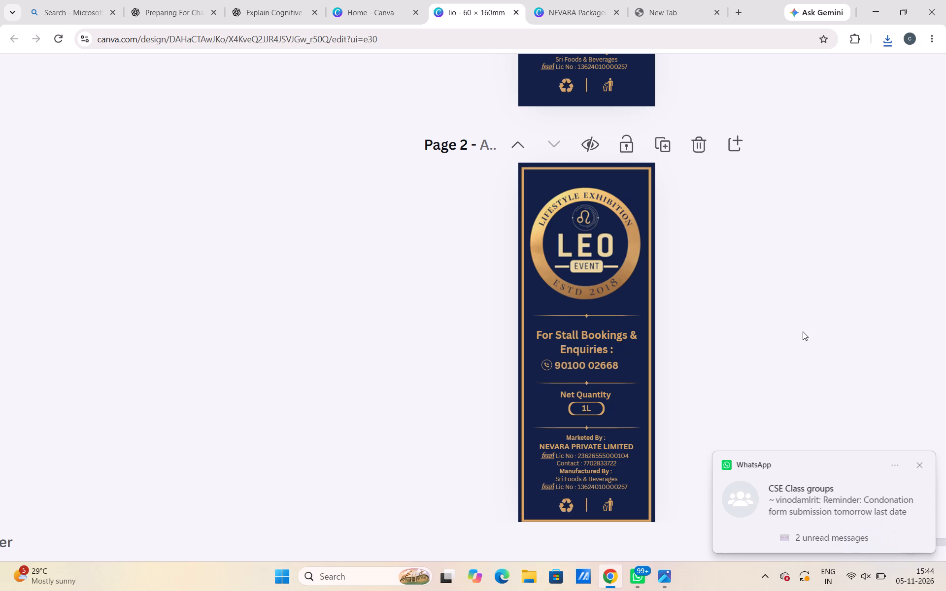
left_click(920, 464)
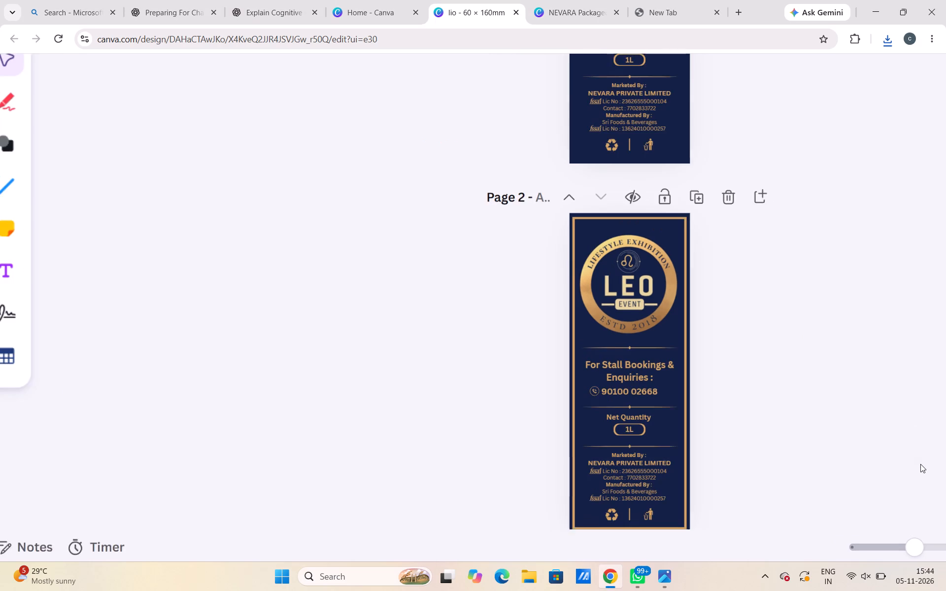
scroll(920, 464, "down", 1)
type("0.")
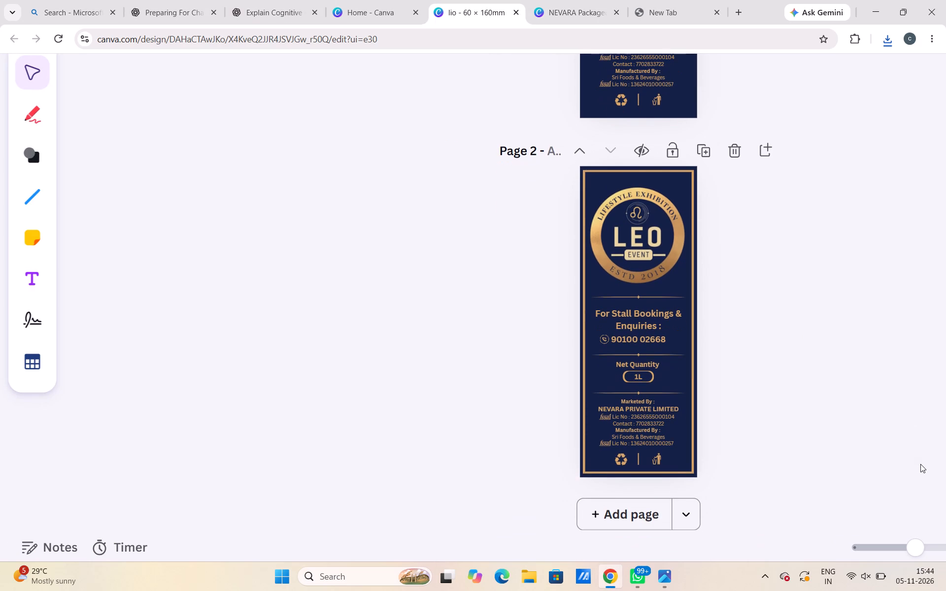
key("Print")
left_click_drag(562, 155, 697, 500)
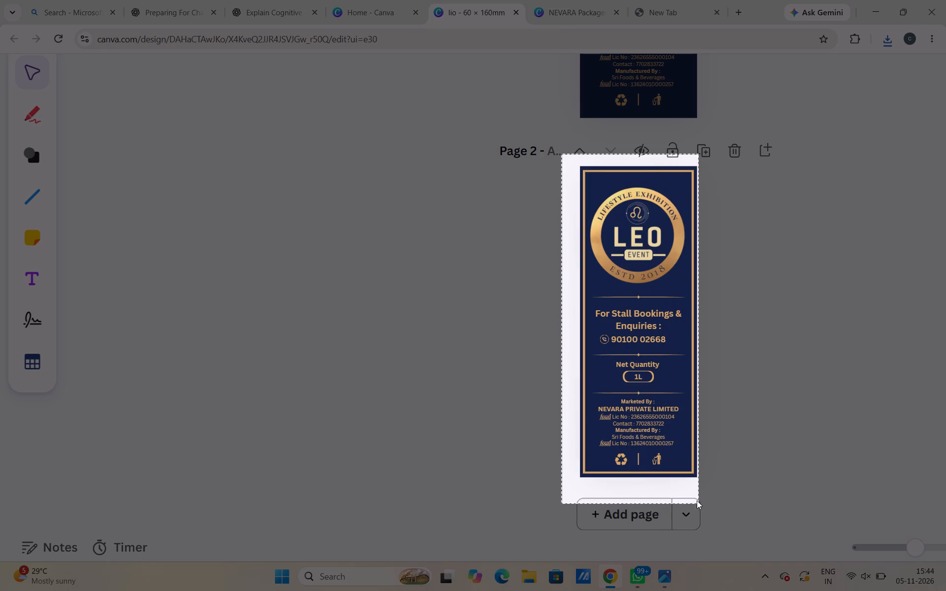
left_click_drag(697, 500, 707, 501)
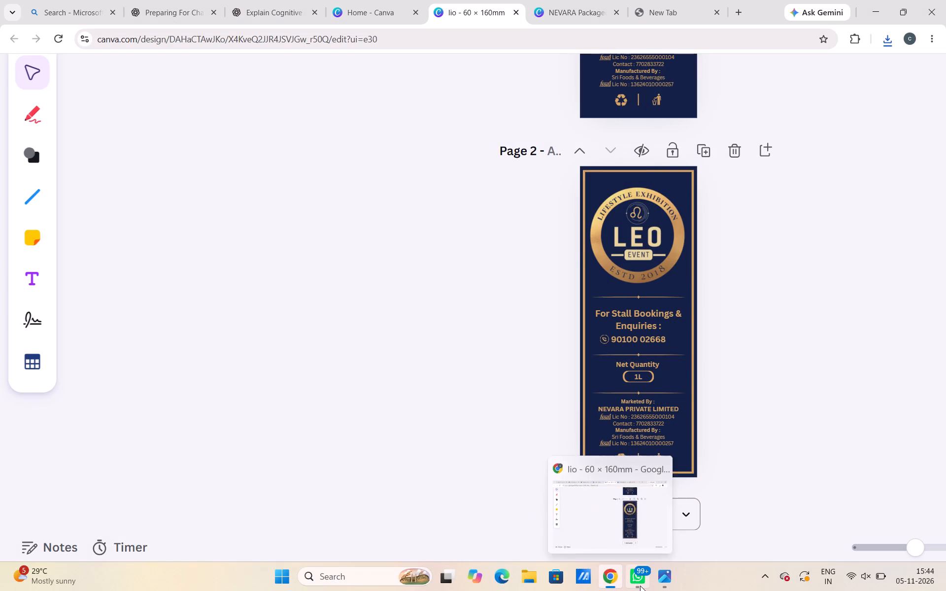